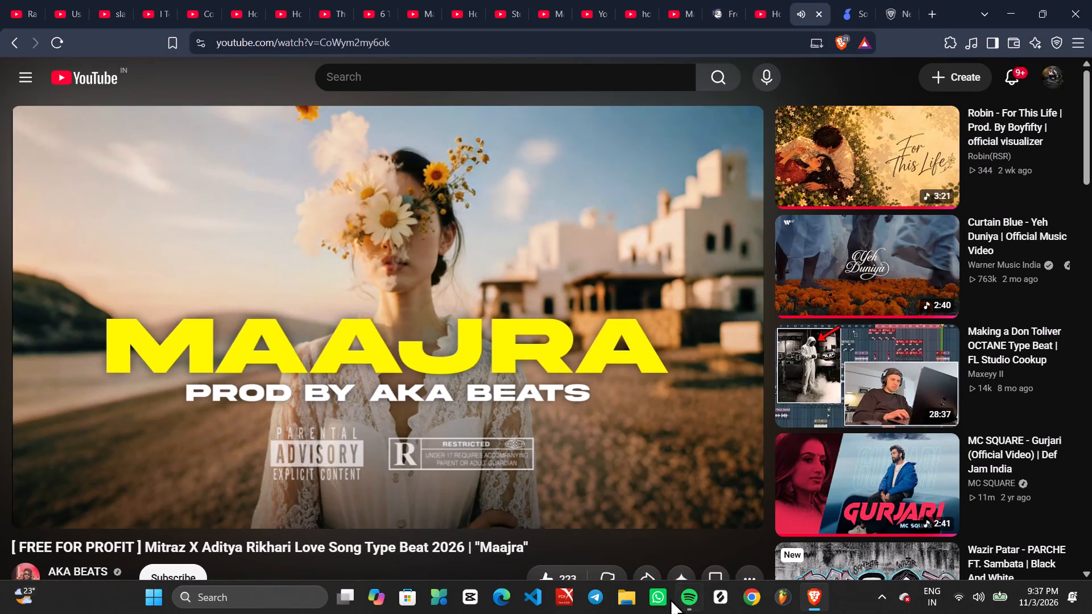
Open the "tere sath" FL Studio project from the inaam > tere sath folder on the projects (F:) drive.
click(632, 601)
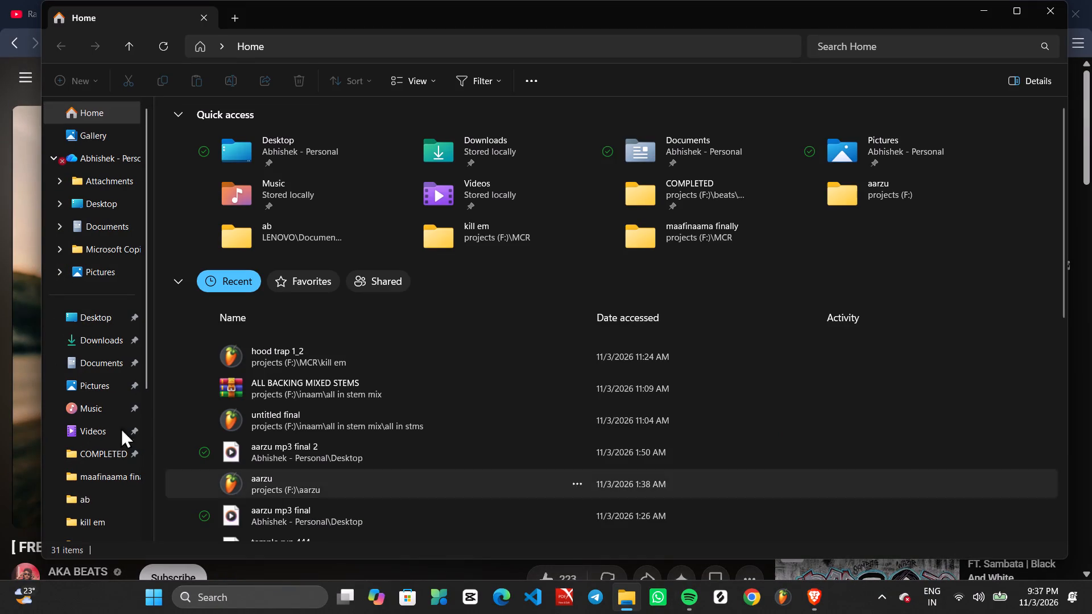
scroll(92, 486, down, 2)
click(101, 453)
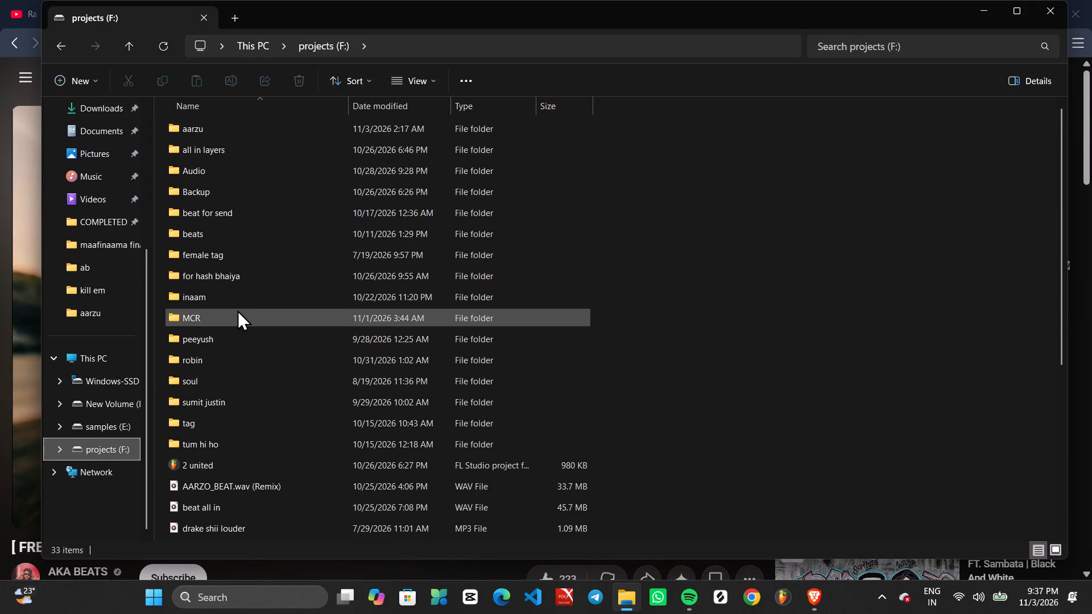
double_click(246, 297)
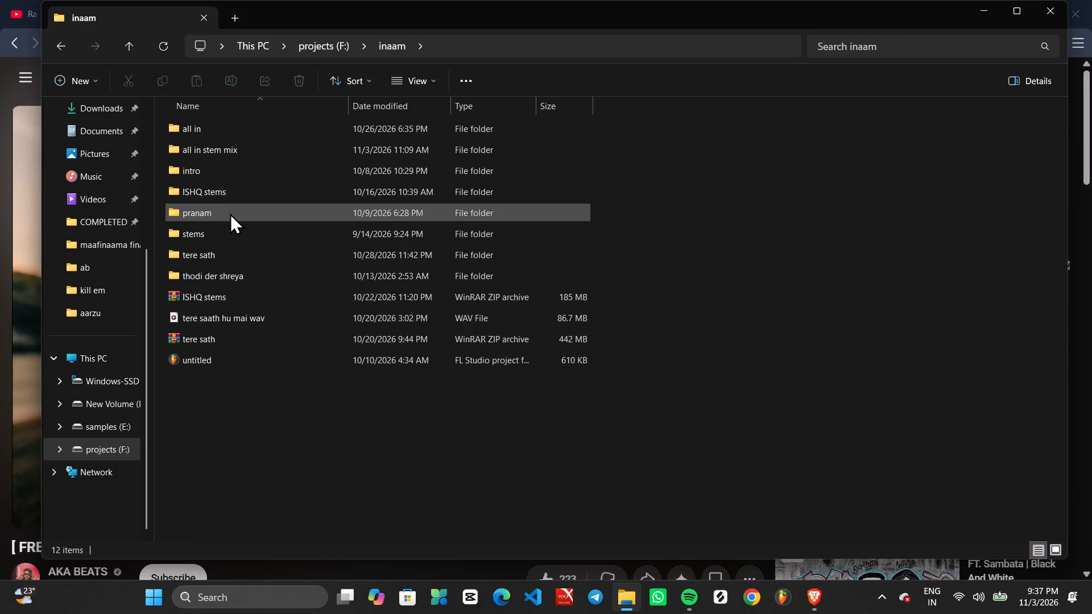
double_click(233, 262)
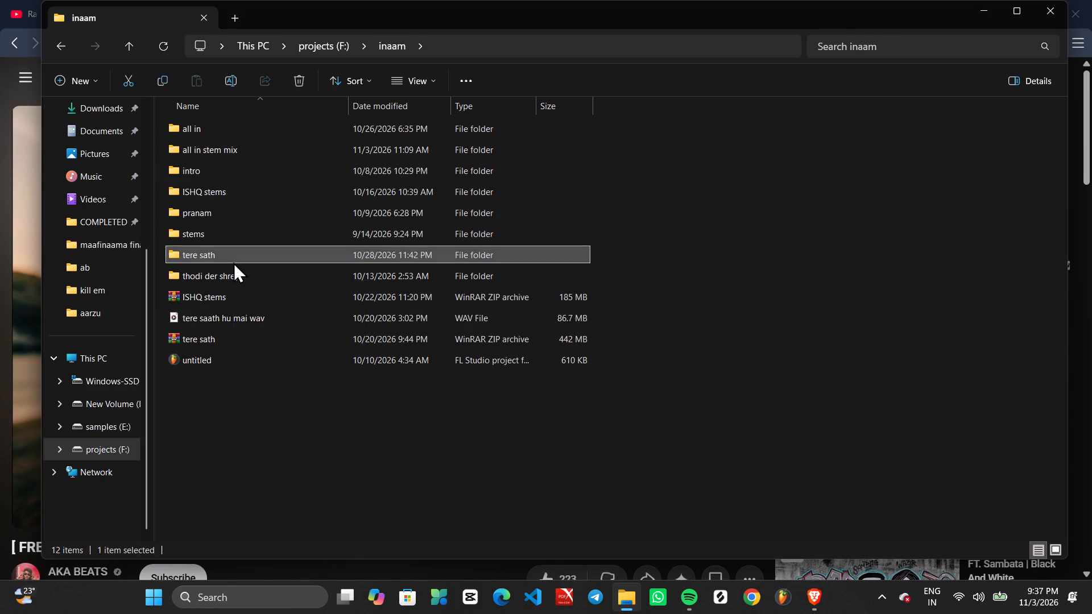
click(267, 176)
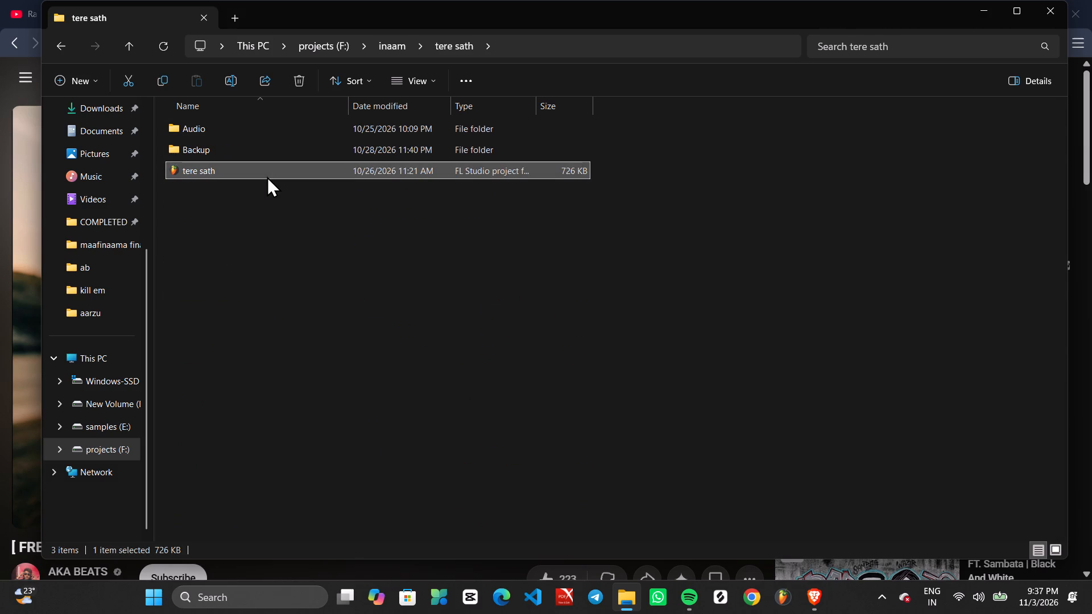
double_click(267, 176)
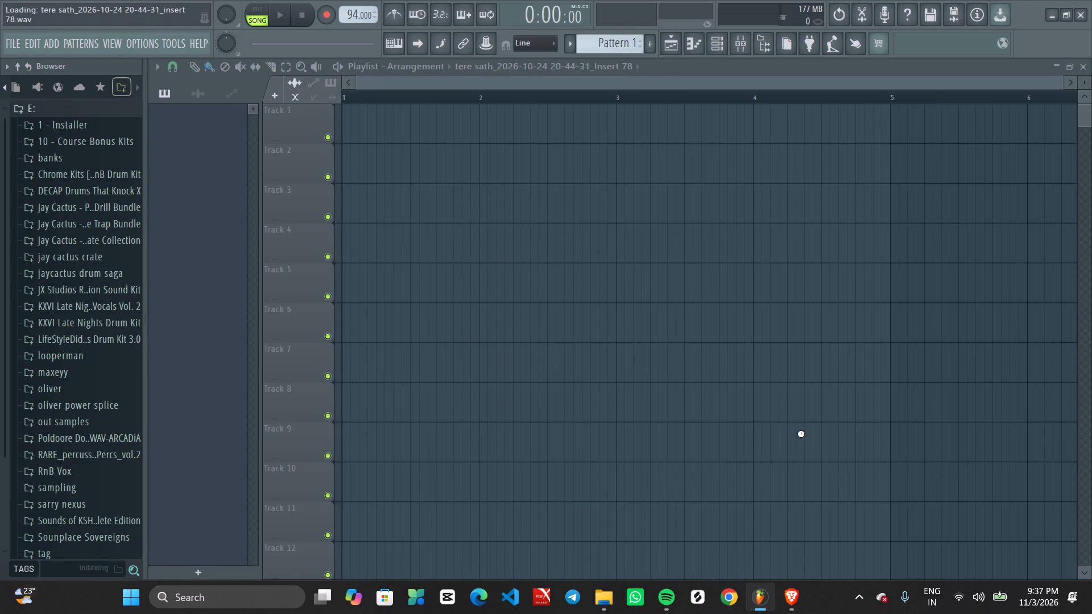
Switch to Brave, browse the recommended videos and play "Petrol | Arjan Dhillon".
click(792, 599)
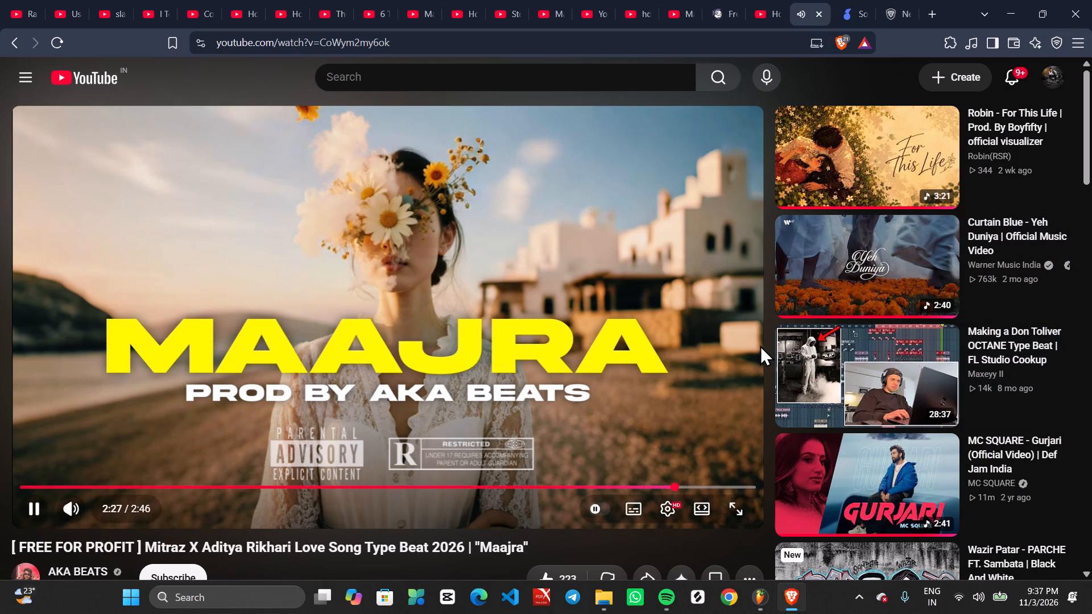
scroll(760, 345, down, 3)
scroll(766, 343, up, 4)
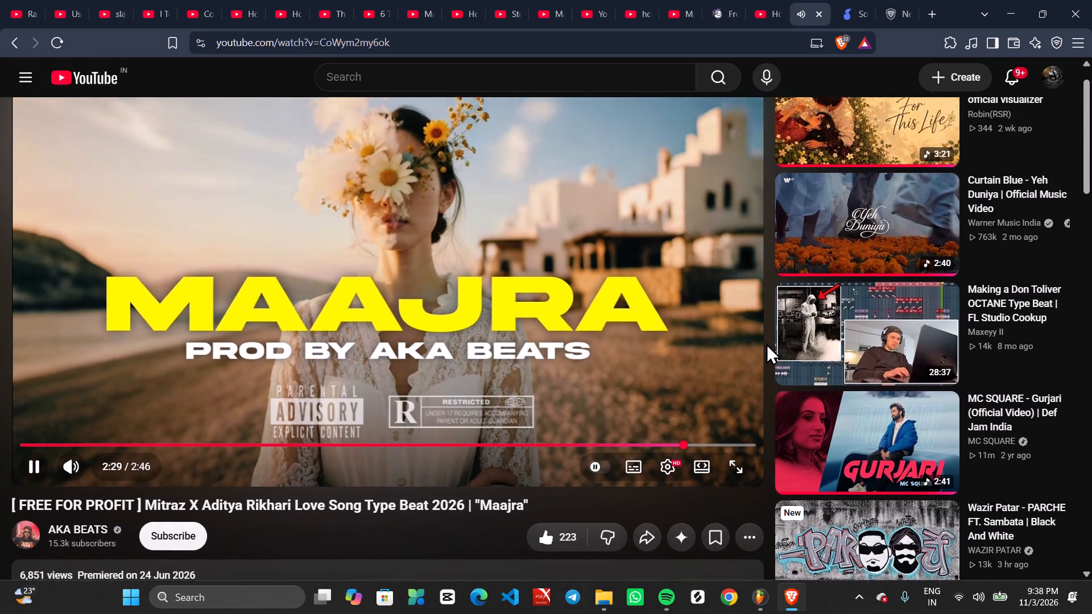
scroll(766, 343, up, 2)
scroll(766, 343, down, 3)
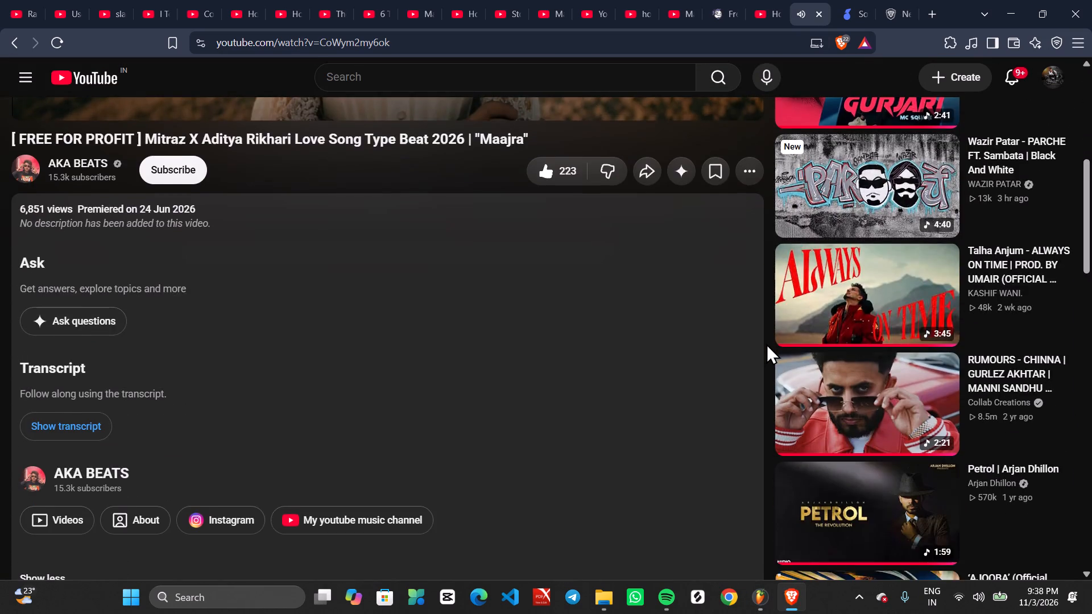
scroll(766, 343, down, 4)
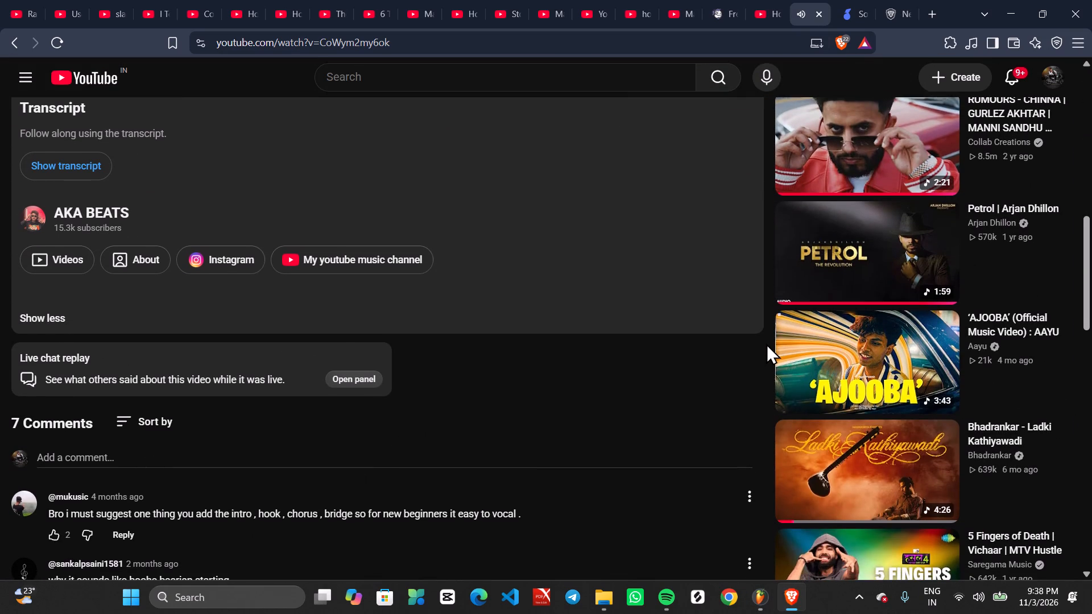
scroll(766, 343, down, 1)
scroll(671, 265, up, 5)
scroll(671, 265, down, 2)
scroll(840, 529, down, 2)
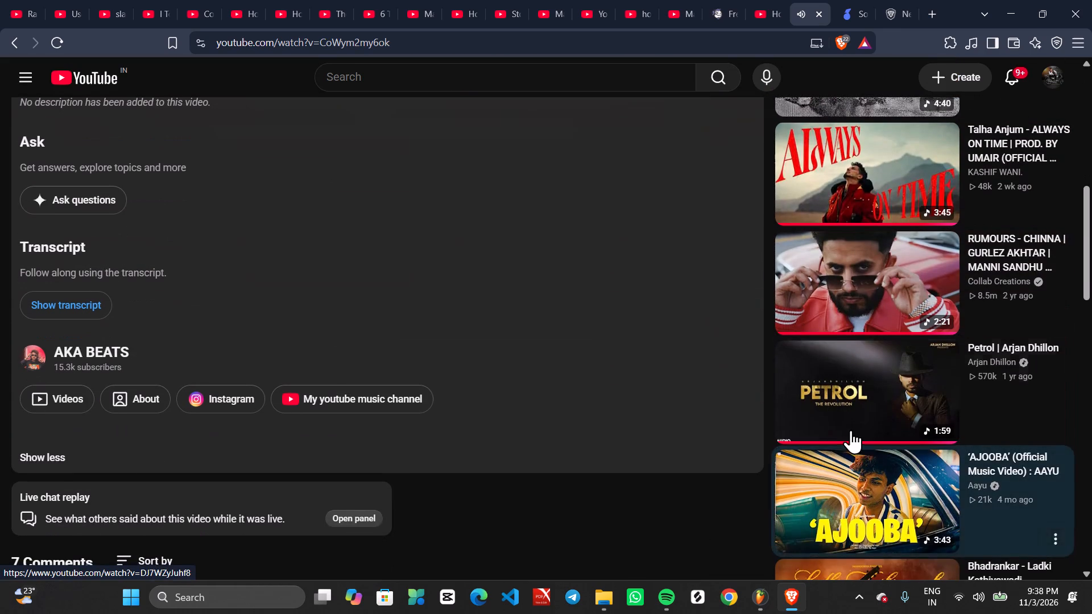
click(862, 405)
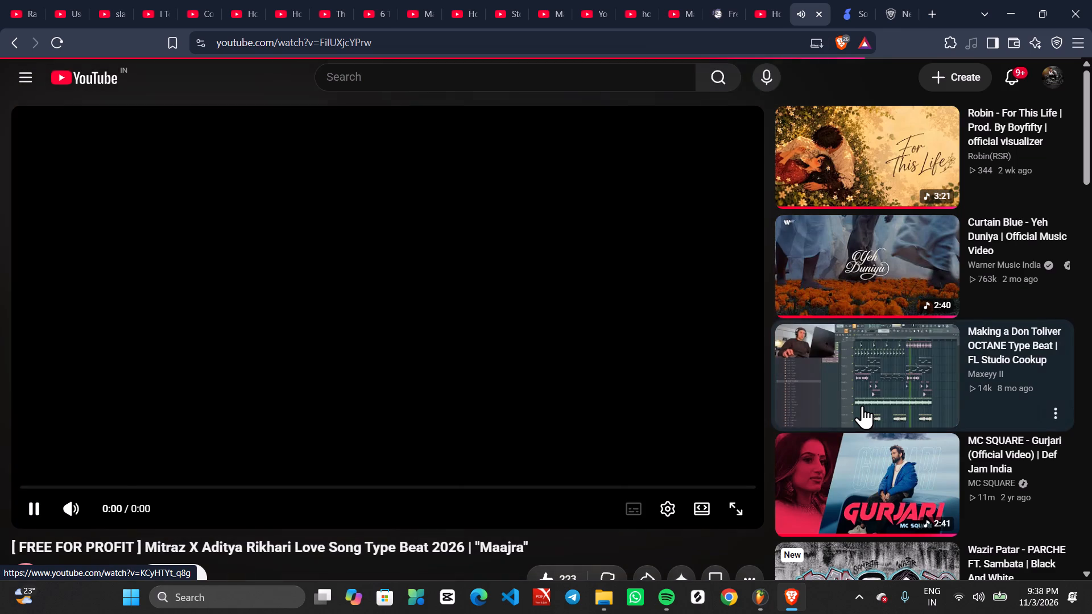
Switch back to FL Studio and dismiss the report of problems loading the project.
click(760, 597)
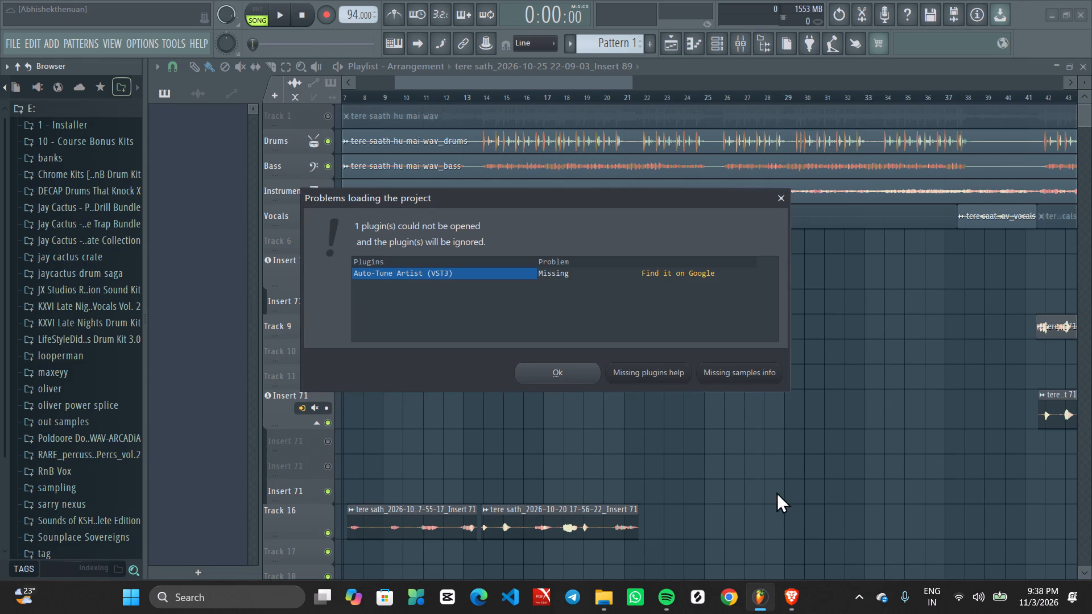
click(581, 376)
Mute all clips on the Insert 89 and Insert 87 playlist tracks with the Mute tool.
ctrl+scroll(581, 376, down, 8)
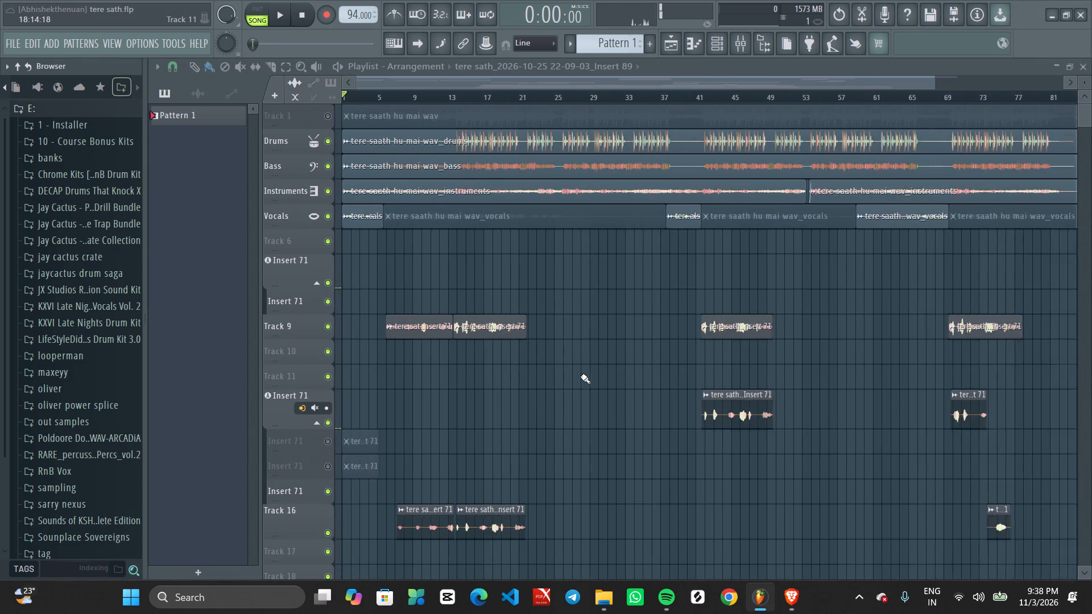
ctrl+scroll(581, 376, down, 2)
scroll(500, 487, down, 8)
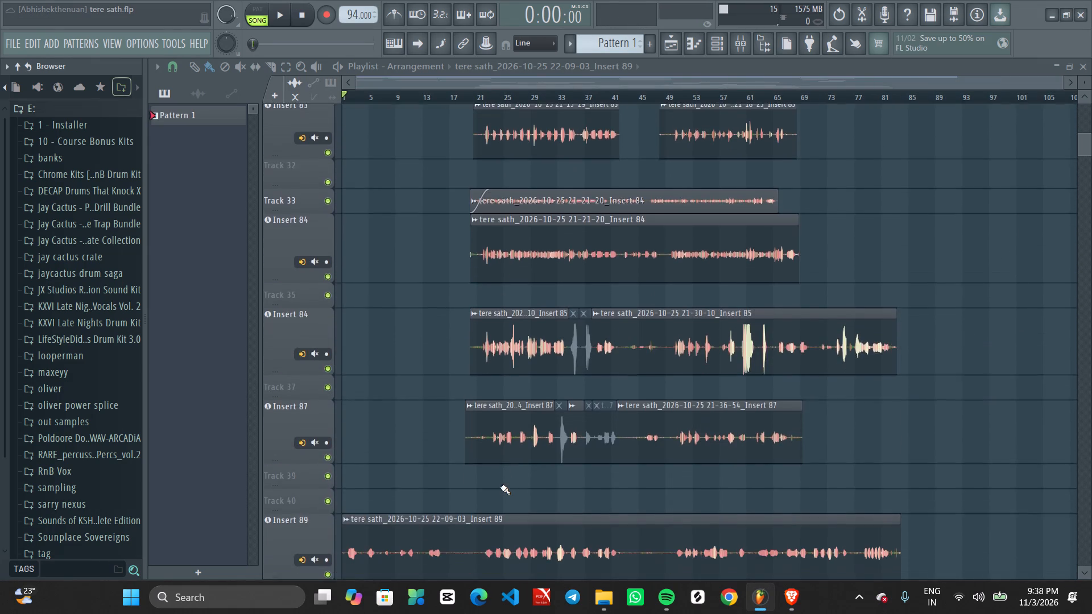
scroll(500, 487, down, 3)
scroll(500, 487, up, 2)
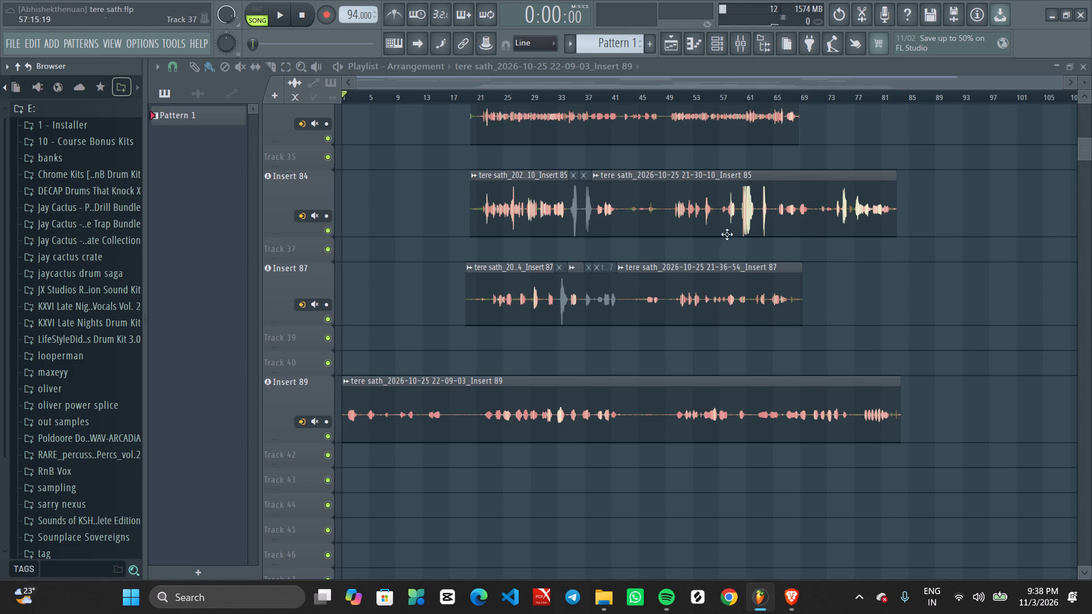
middle_click(429, 248)
right_click(429, 248)
click(449, 279)
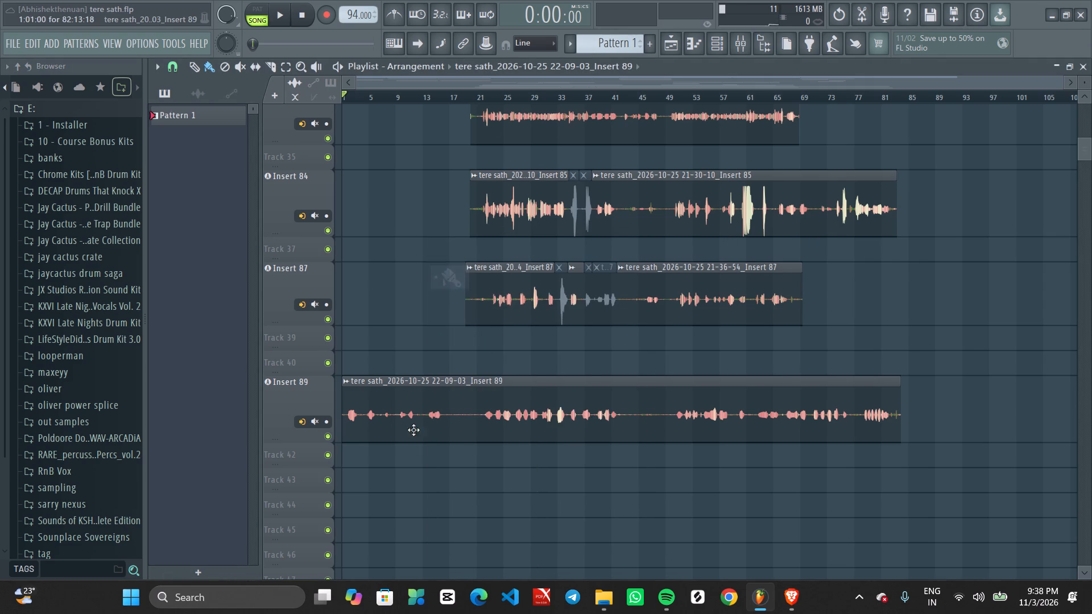
middle_click(412, 165)
right_click(413, 164)
click(425, 270)
middle_click(413, 206)
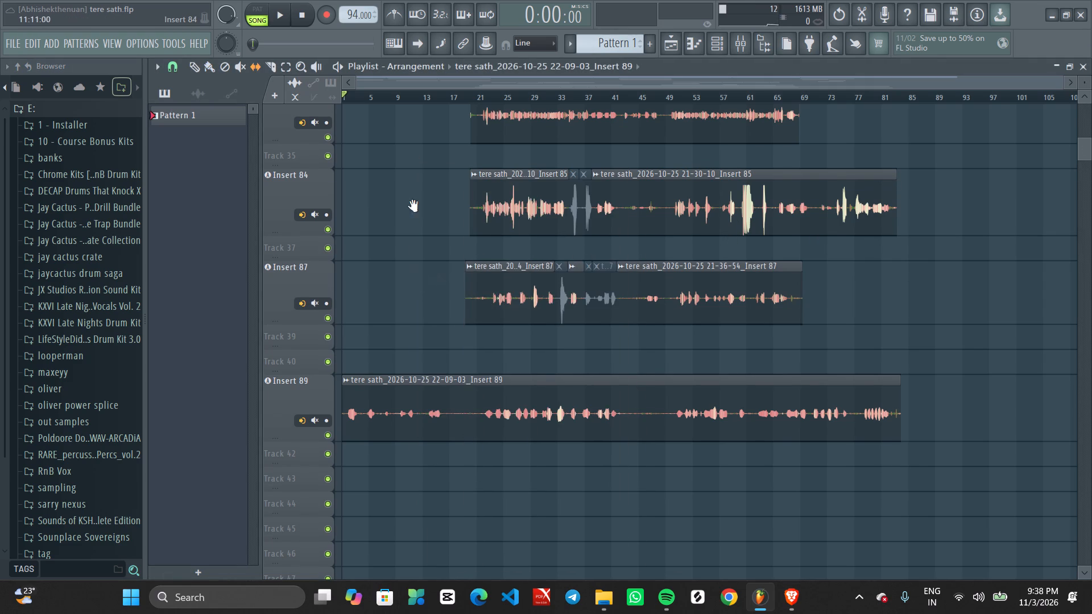
right_click(413, 206)
click(429, 306)
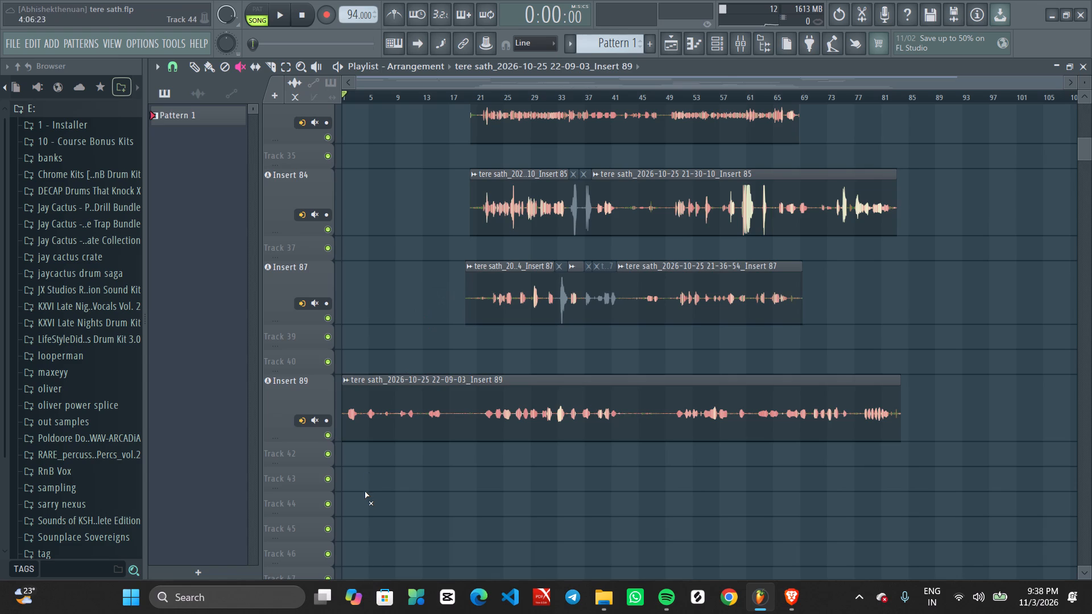
drag(377, 401, 1091, 396)
drag(693, 254, 333, 320)
Mute all clips on the two Insert 84 tracks and the clip on Track 33.
scroll(526, 345, up, 2)
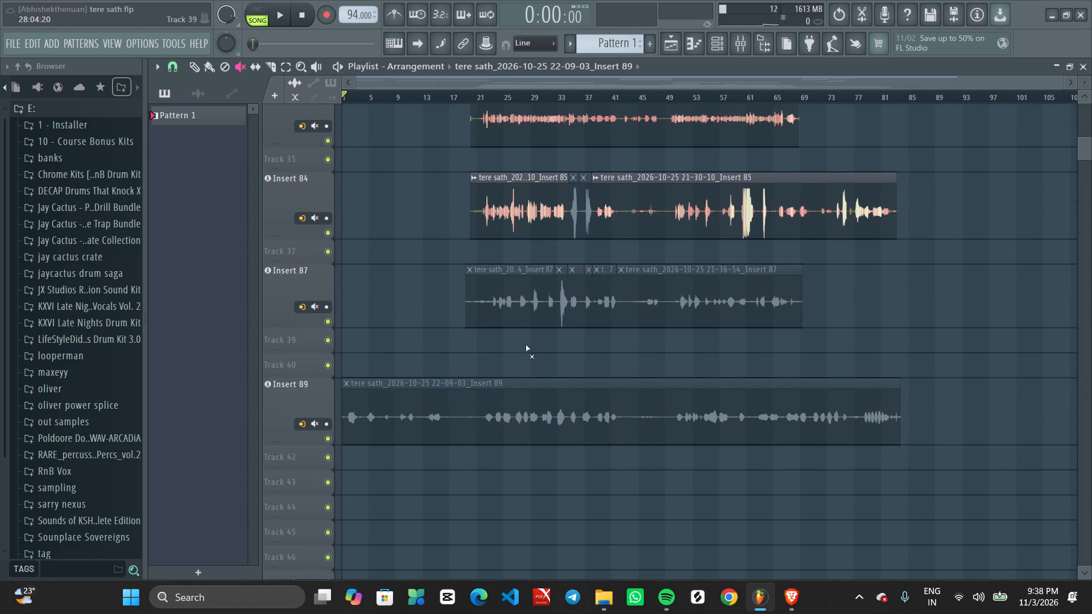
scroll(526, 345, up, 1)
drag(454, 279, 966, 283)
drag(799, 191, 209, 239)
scroll(421, 314, up, 4)
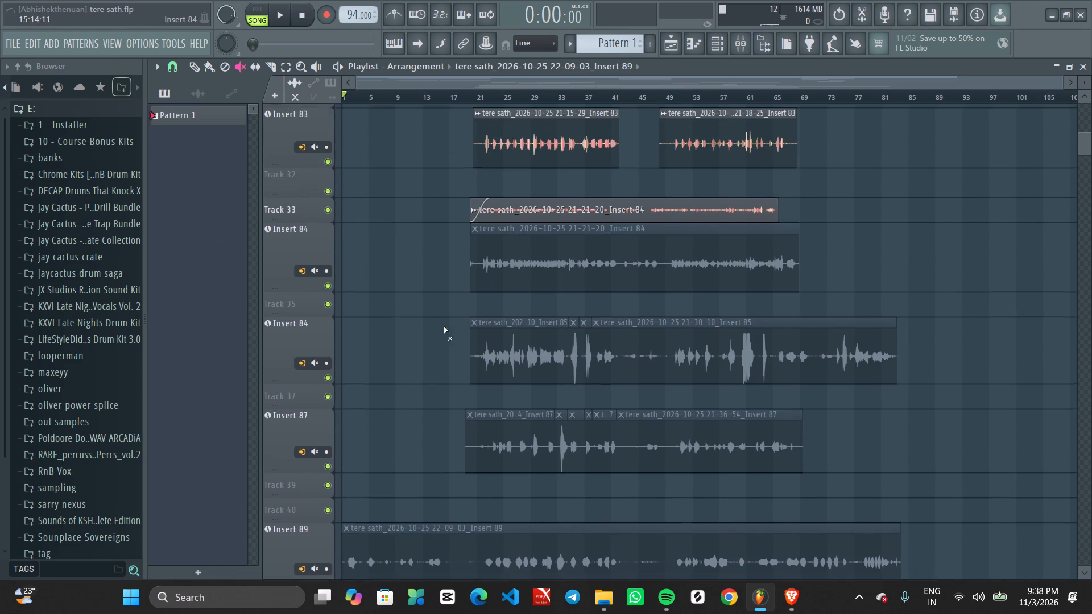
scroll(444, 326, up, 2)
drag(486, 287, 530, 291)
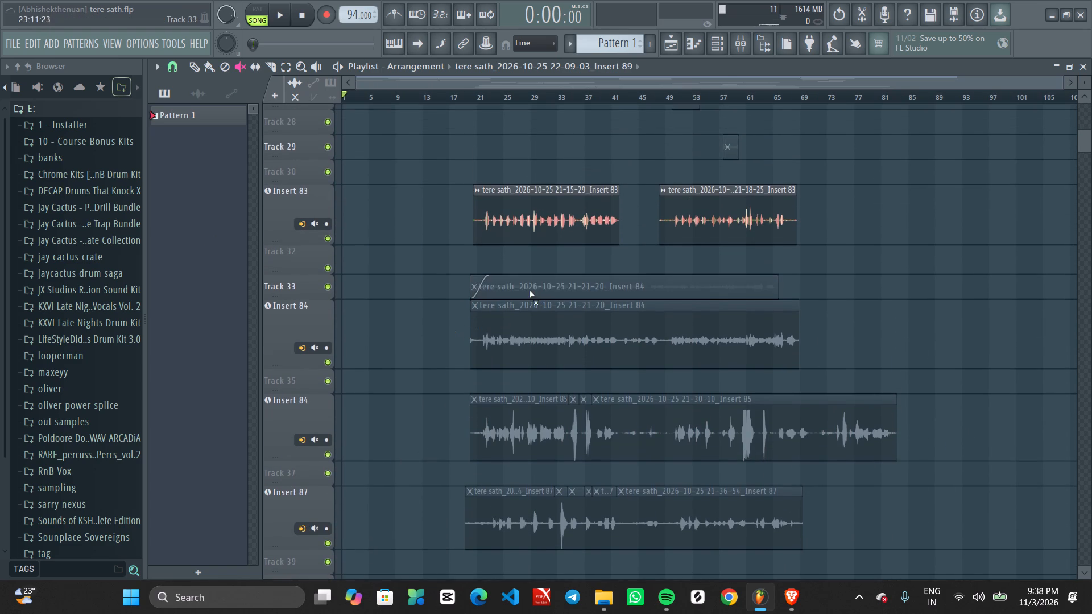
drag(530, 291, 722, 291)
Mute all clips on the Insert 78 group of tracks.
ctrl+scroll(381, 372, up, 2)
middle_drag(384, 358, 505, 613)
alt+scroll(479, 393, down, 6)
ctrl+scroll(472, 388, up, 4)
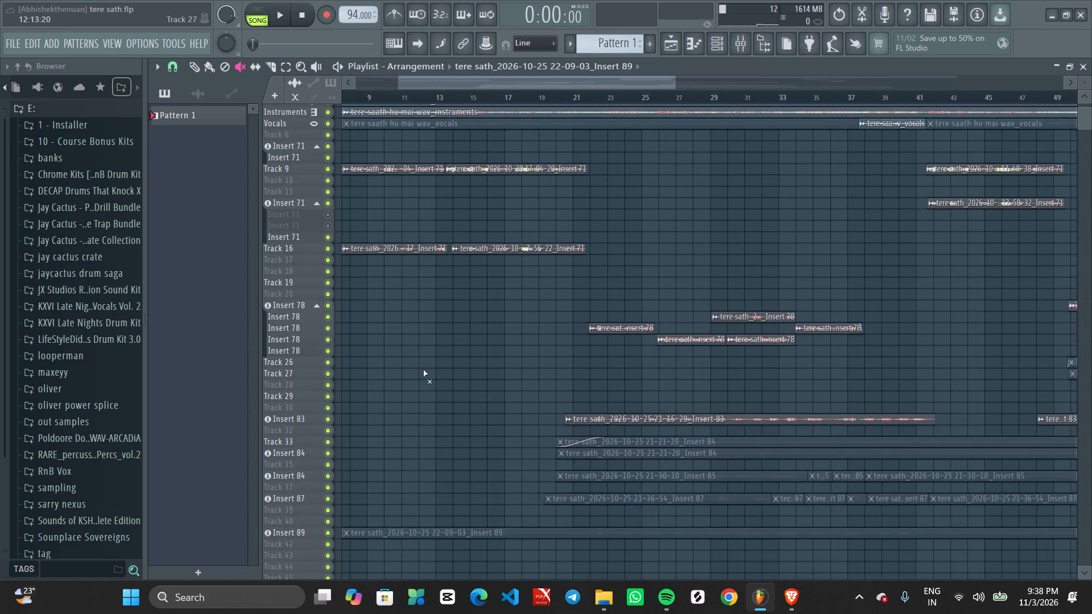
middle_drag(443, 380, 622, 449)
scroll(506, 409, up, 1)
ctrl+scroll(468, 345, down, 6)
alt+scroll(440, 346, up, 3)
alt+scroll(440, 347, down, 1)
alt+scroll(440, 347, up, 2)
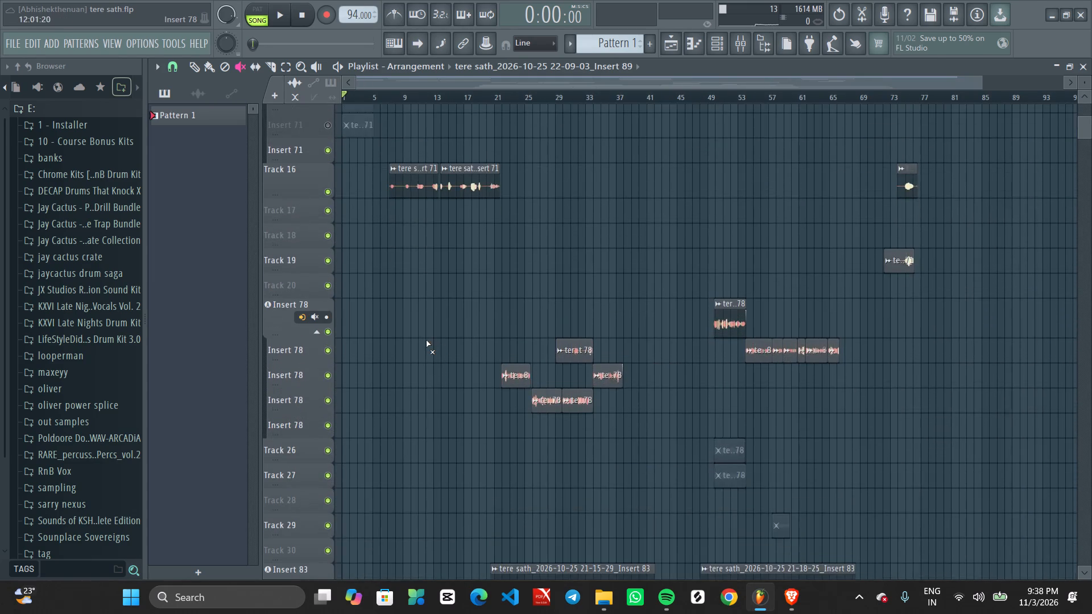
ctrl+scroll(426, 340, down, 1)
ctrl+scroll(426, 340, up, 2)
middle_drag(415, 316, 777, 460)
ctrl+scroll(469, 408, up, 2)
middle_drag(456, 407, 729, 454)
scroll(471, 412, up, 1)
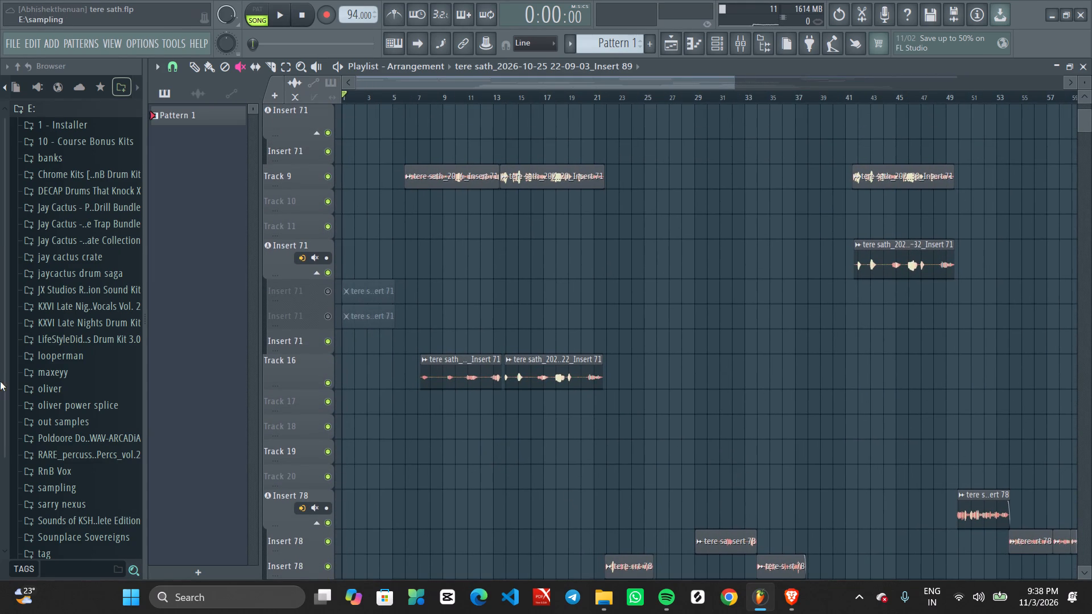
ctrl+scroll(601, 389, down, 1)
scroll(584, 443, down, 3)
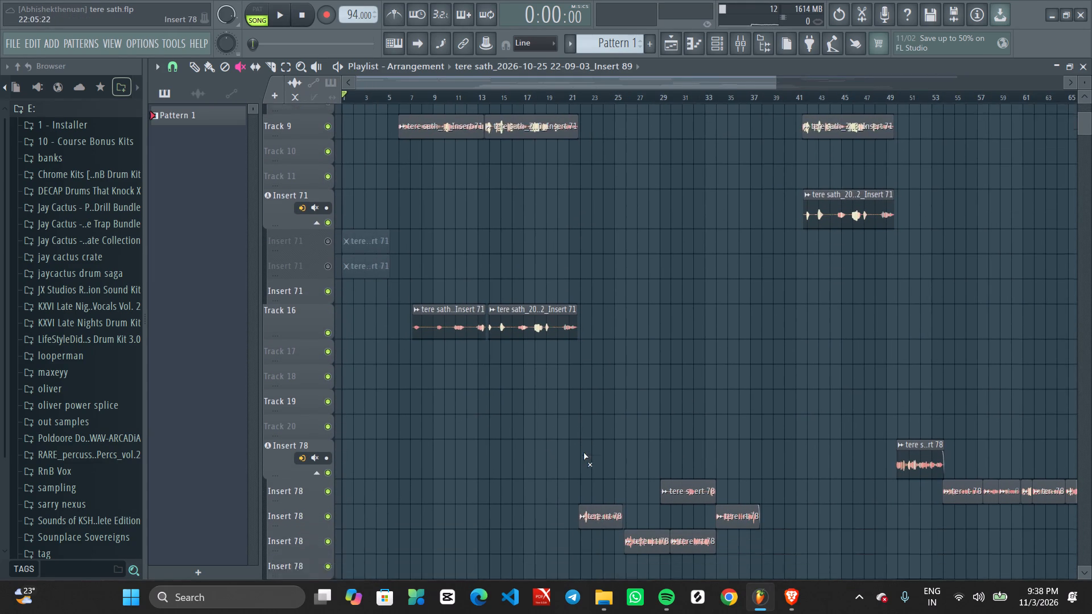
scroll(584, 453, down, 3)
drag(575, 422, 661, 439)
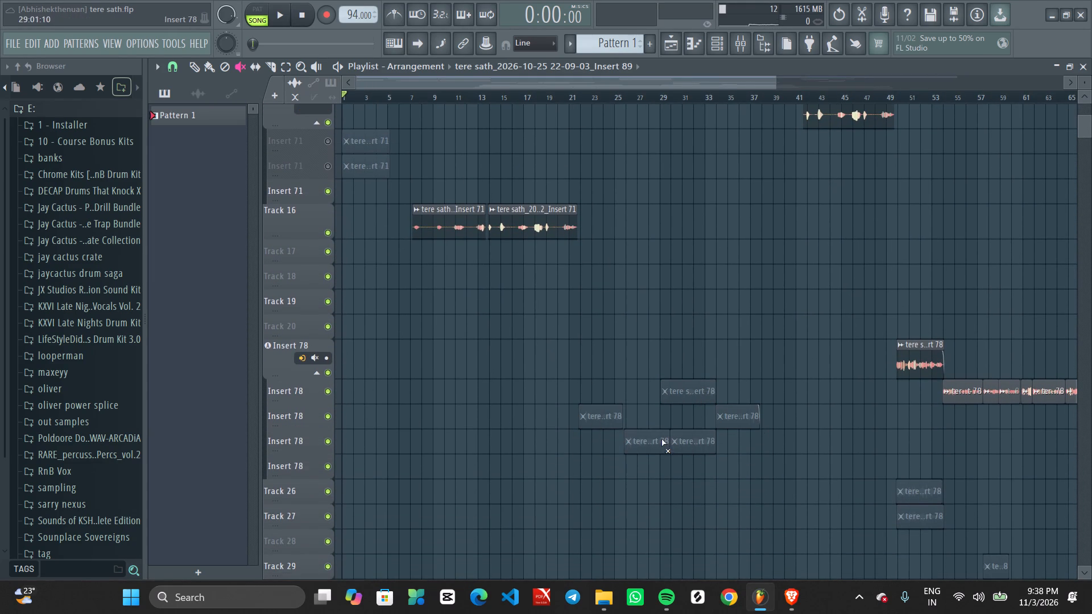
drag(661, 439, 947, 396)
drag(887, 405, 969, 350)
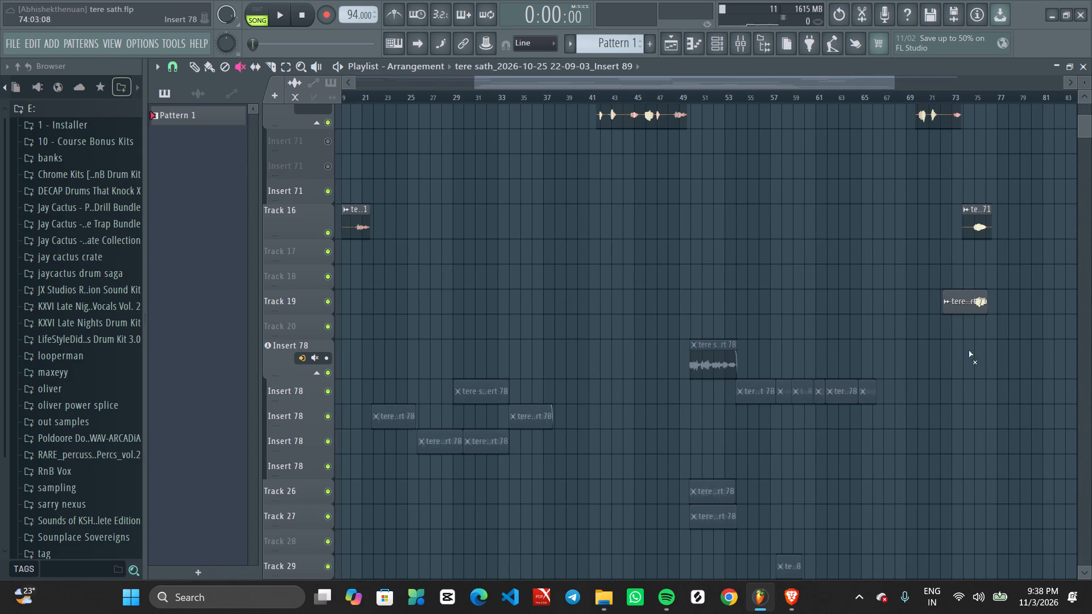
Mute the clip on Track 19 and both clips on the Insert 83 track.
drag(969, 350, 990, 304)
drag(996, 298, 905, 315)
drag(955, 304, 1027, 294)
scroll(904, 350, down, 9)
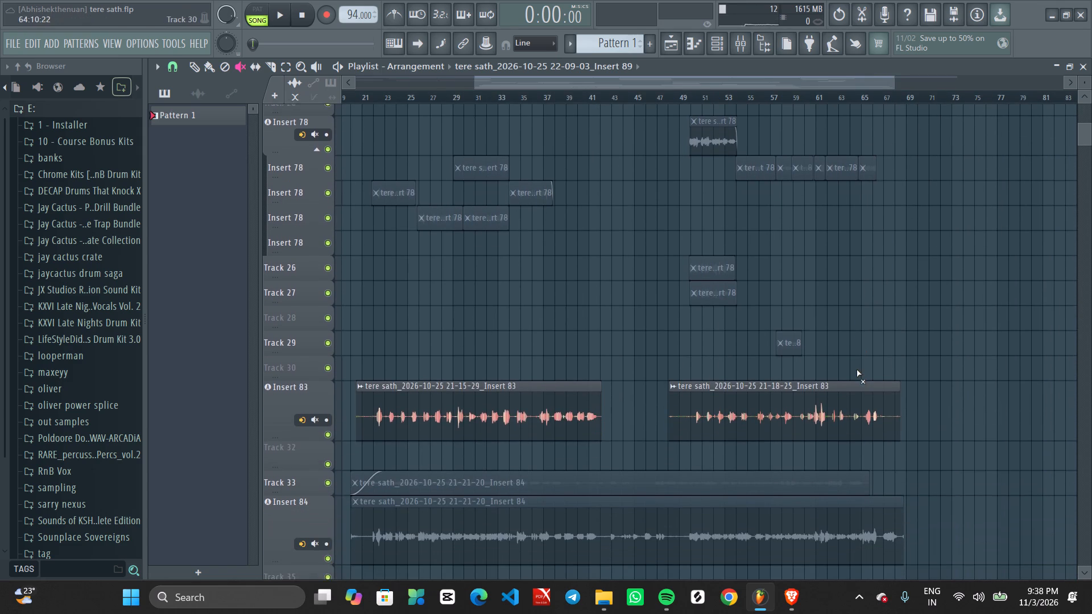
drag(896, 400, 289, 429)
Review the whole playlist arrangement from drums to Insert 89, and briefly start and stop playback.
scroll(624, 374, down, 9)
scroll(620, 375, up, 1)
scroll(619, 375, down, 6)
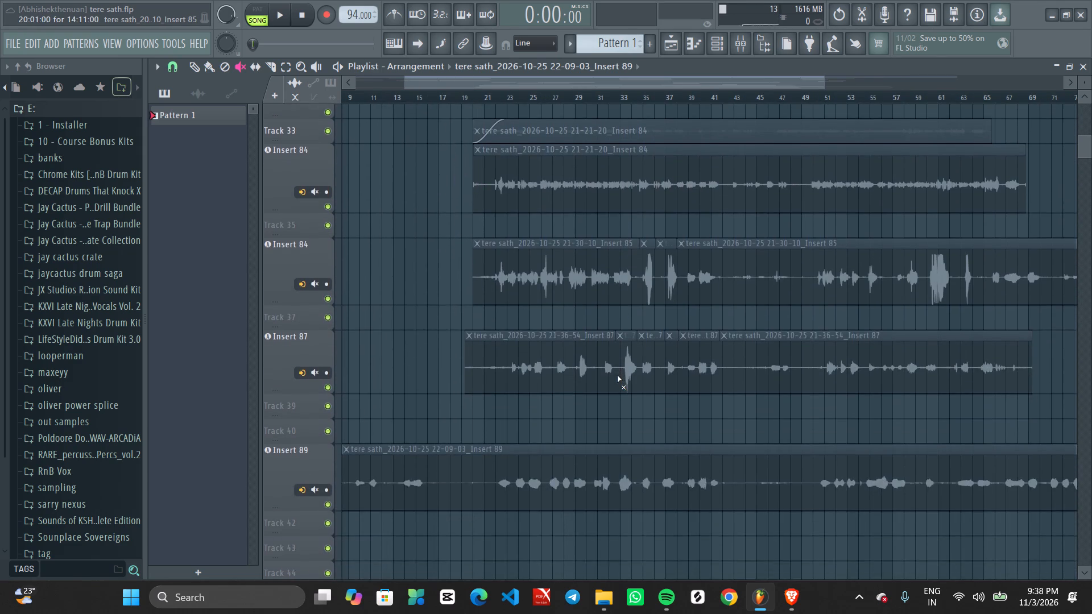
ctrl+scroll(617, 375, down, 7)
alt+scroll(598, 384, down, 6)
alt+scroll(590, 388, up, 1)
alt+scroll(589, 388, down, 2)
ctrl+scroll(580, 389, up, 4)
middle_drag(543, 403, 670, 565)
ctrl+scroll(457, 308, down, 2)
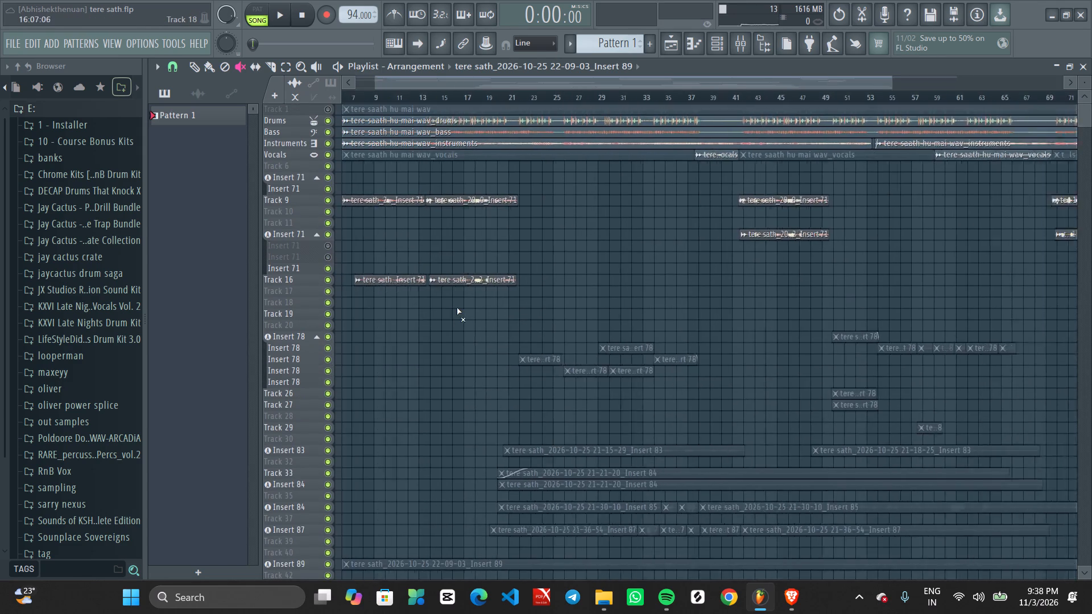
ctrl+scroll(457, 308, down, 5)
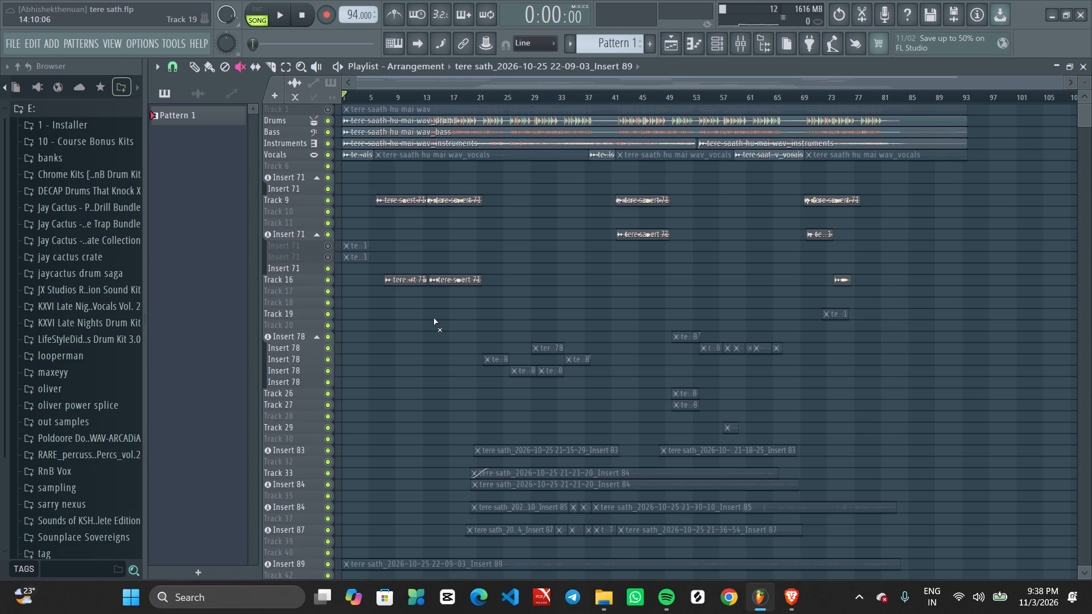
key(space)
key(space)
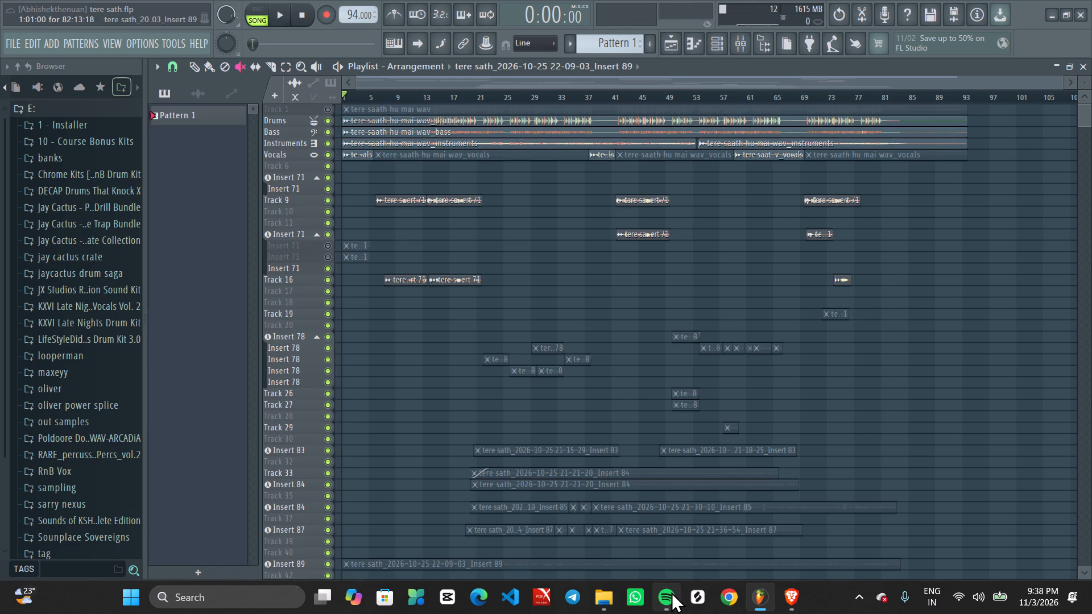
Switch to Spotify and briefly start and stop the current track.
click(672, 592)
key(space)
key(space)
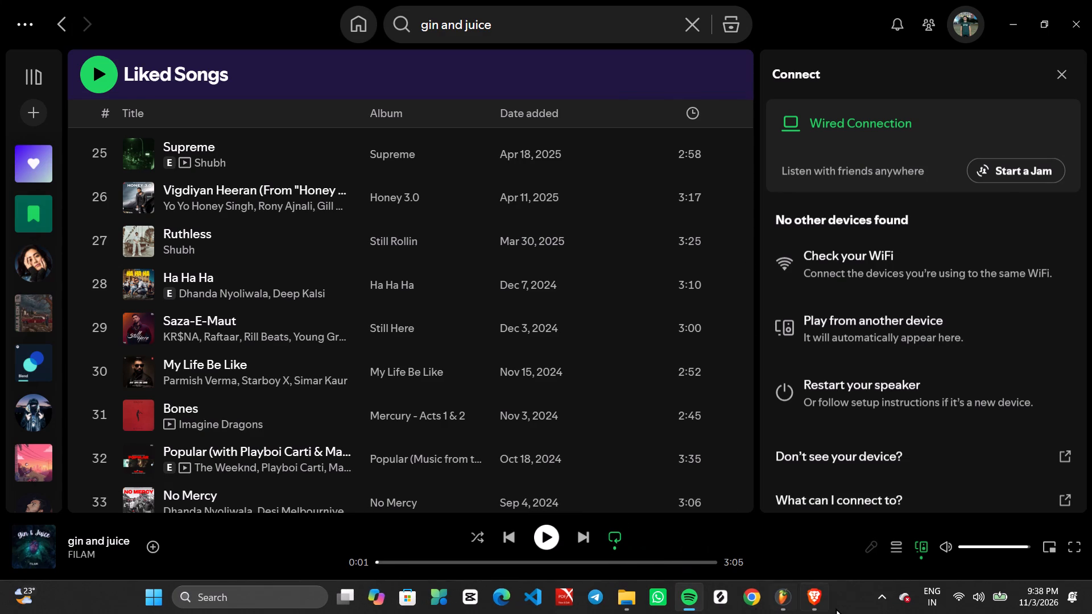
Switch to Brave and pause the "Petrol" video.
click(828, 607)
key(space)
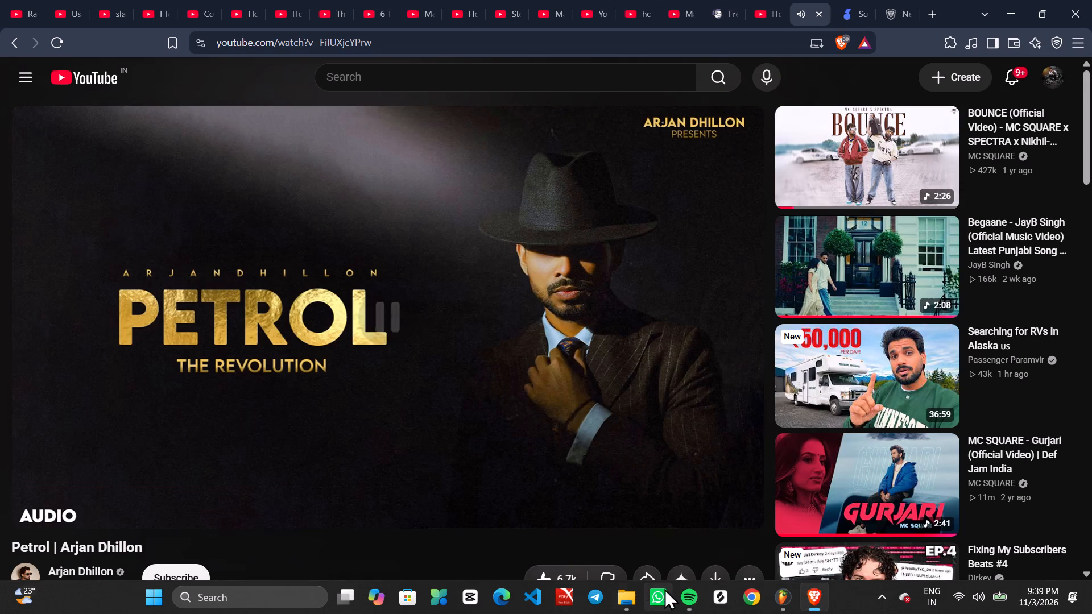
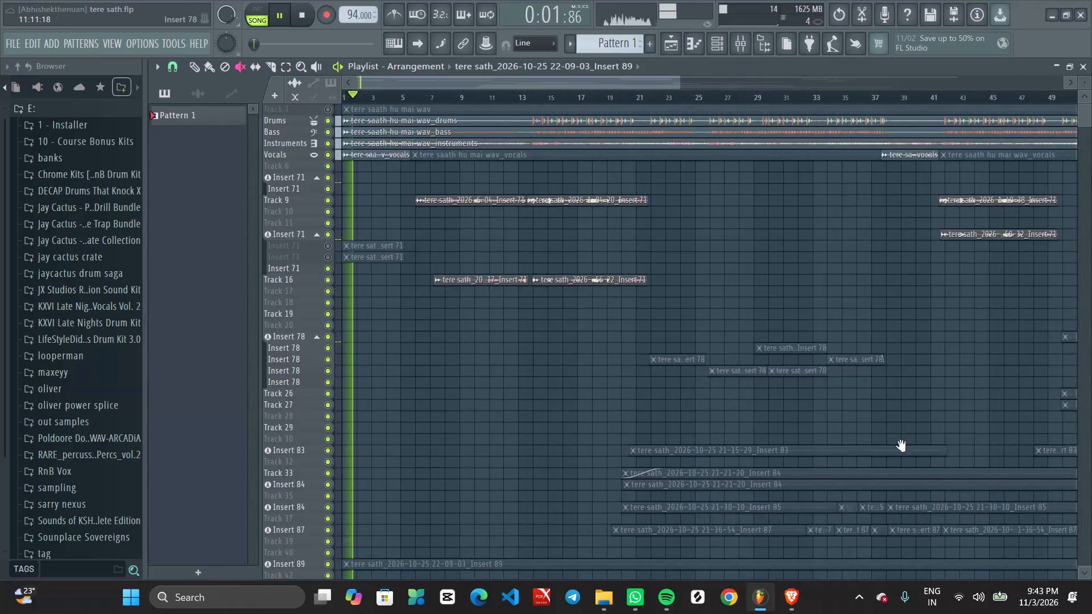
Switch to the Draw tool and delete the muted "tere saath hu mai wav" clip from Track 1.
scroll(452, 231, up, 1)
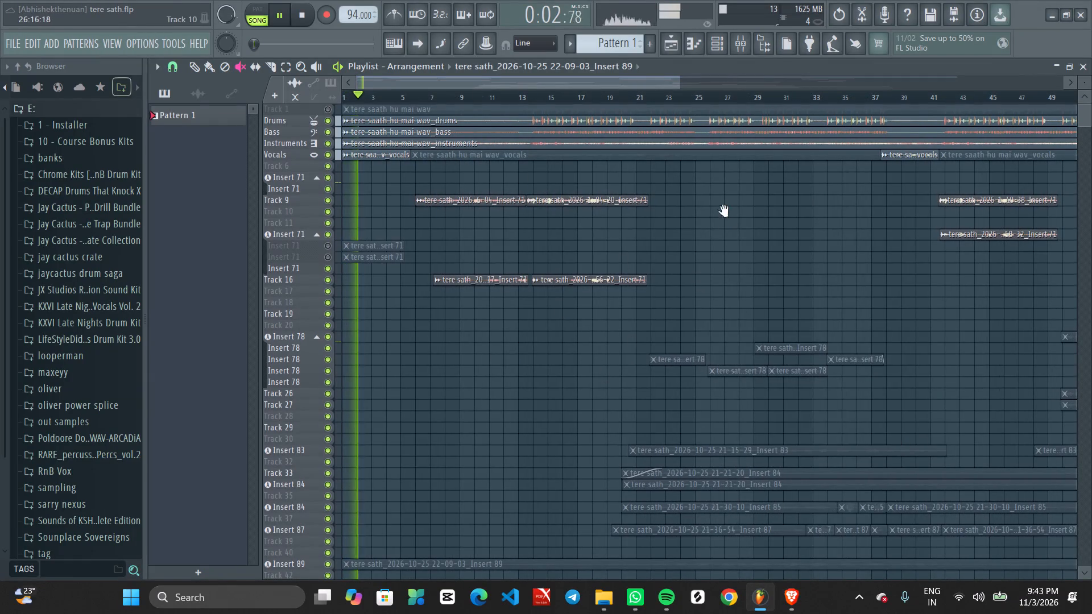
middle_click(724, 213)
right_click(727, 211)
click(751, 237)
ctrl+scroll(588, 322, up, 8)
middle_drag(603, 384, 1091, 495)
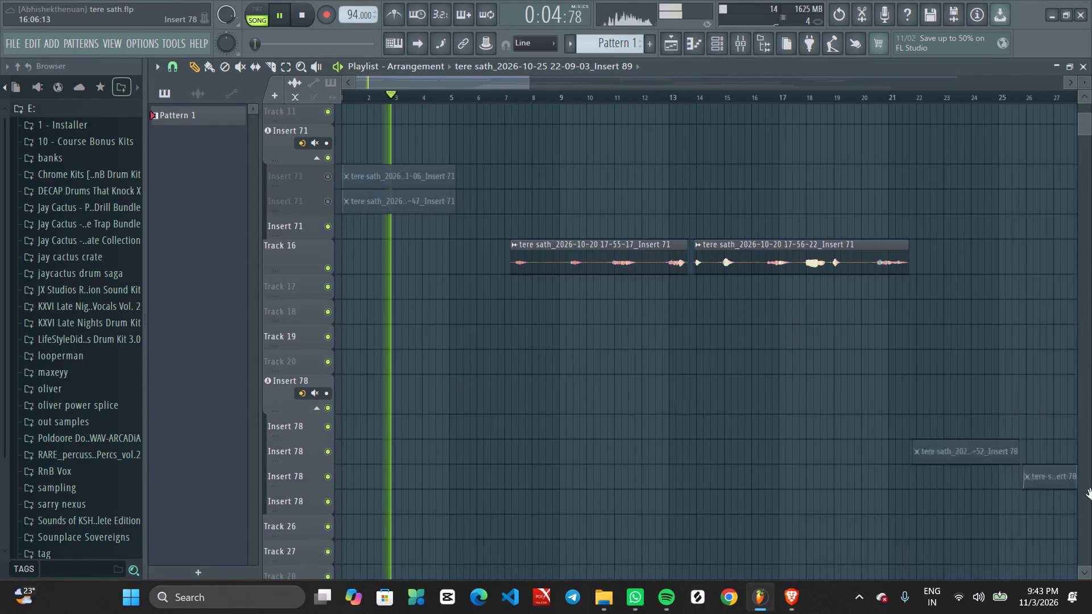
middle_drag(1091, 495, 1091, 495)
ctrl+scroll(493, 474, up, 3)
middle_drag(456, 404, 485, 592)
ctrl+scroll(512, 427, down, 2)
ctrl+scroll(512, 427, up, 1)
ctrl+scroll(512, 427, down, 3)
ctrl+scroll(446, 434, up, 3)
middle_drag(441, 433, 582, 461)
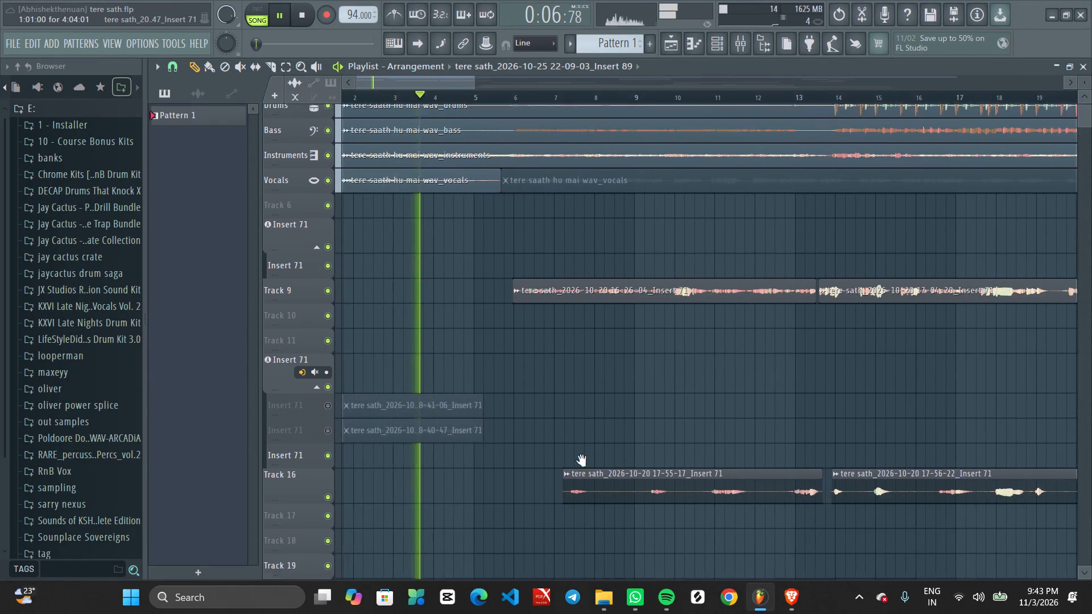
middle_drag(582, 461, 620, 466)
ctrl+scroll(599, 426, down, 3)
scroll(494, 437, up, 8)
right_click(552, 124)
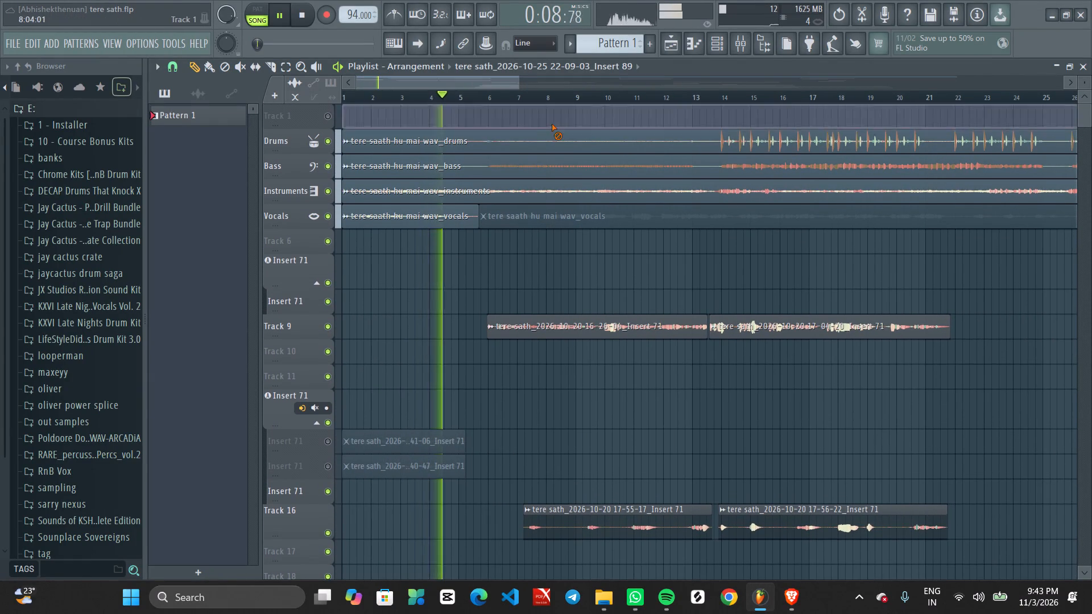
Examine the vocal clips on Track 9, the Insert 71 tracks and Track 16 while the arrangement plays.
ctrl+scroll(565, 216, down, 9)
ctrl+scroll(434, 334, up, 3)
middle_drag(444, 356, 743, 356)
ctrl+scroll(474, 412, up, 2)
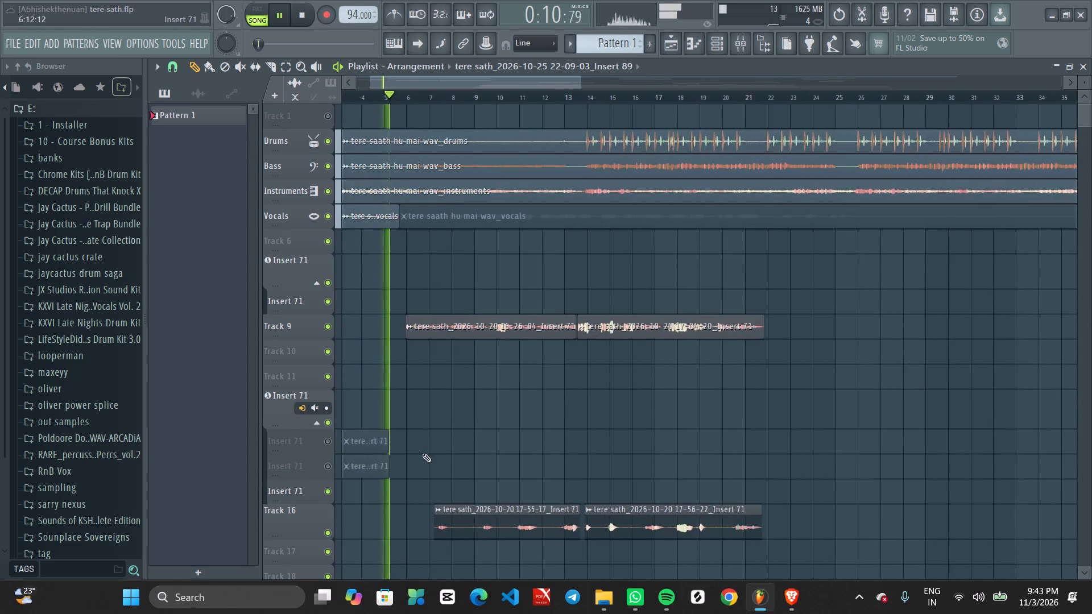
middle_drag(427, 448, 494, 365)
ctrl+scroll(505, 368, up, 2)
ctrl+scroll(529, 330, down, 4)
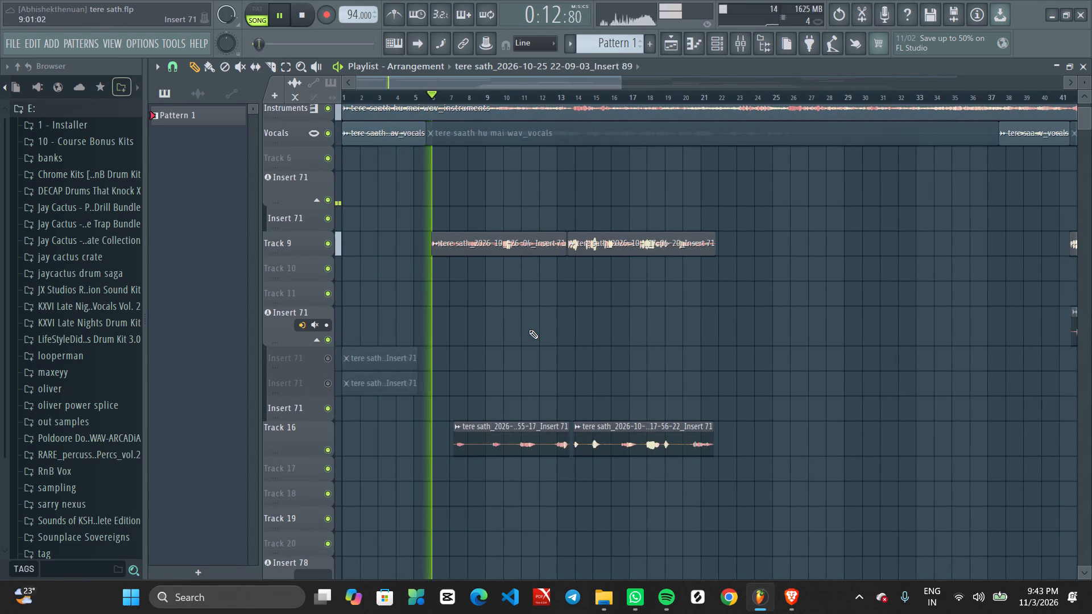
alt+scroll(512, 336, up, 3)
ctrl+scroll(506, 336, up, 4)
middle_drag(489, 343, 644, 455)
ctrl+scroll(605, 398, down, 1)
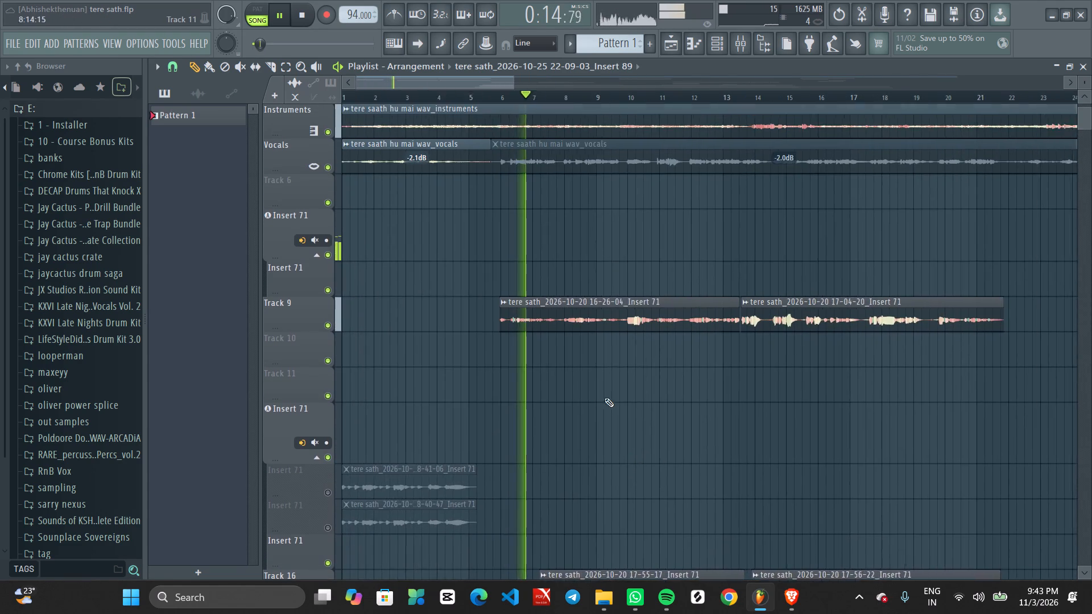
ctrl+scroll(605, 398, down, 1)
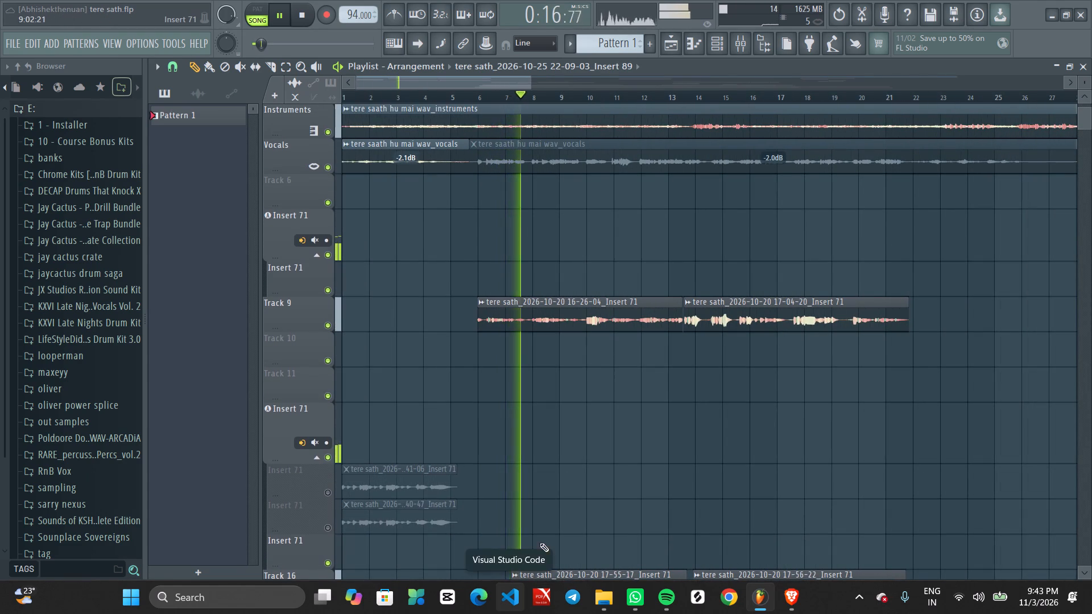
ctrl+scroll(557, 486, down, 1)
ctrl+scroll(557, 486, up, 1)
ctrl+scroll(557, 485, down, 7)
ctrl+scroll(469, 437, up, 2)
ctrl+scroll(469, 437, down, 7)
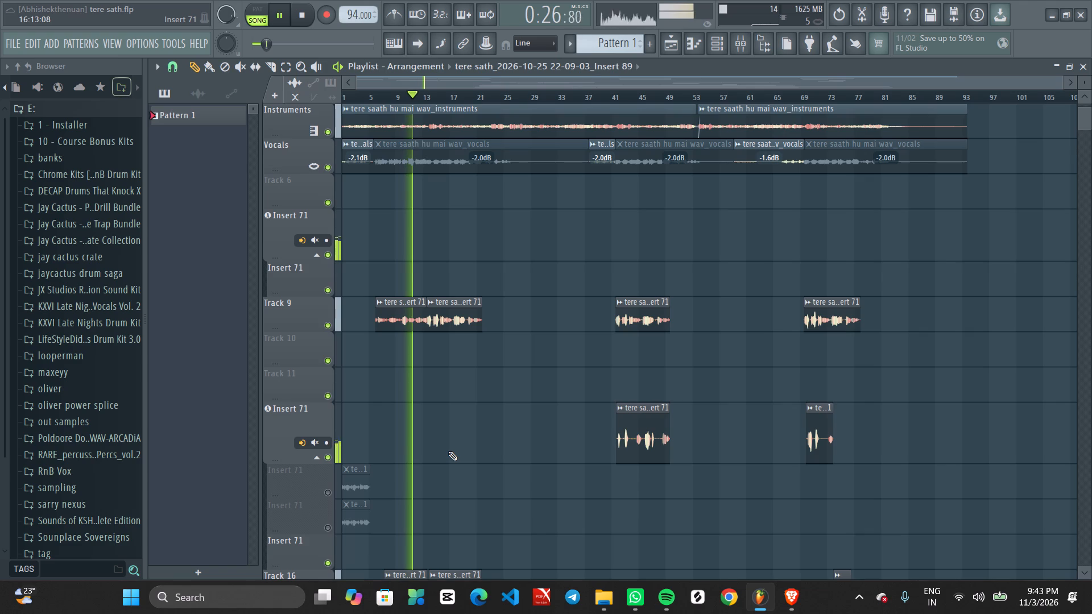
ctrl+scroll(439, 432, down, 3)
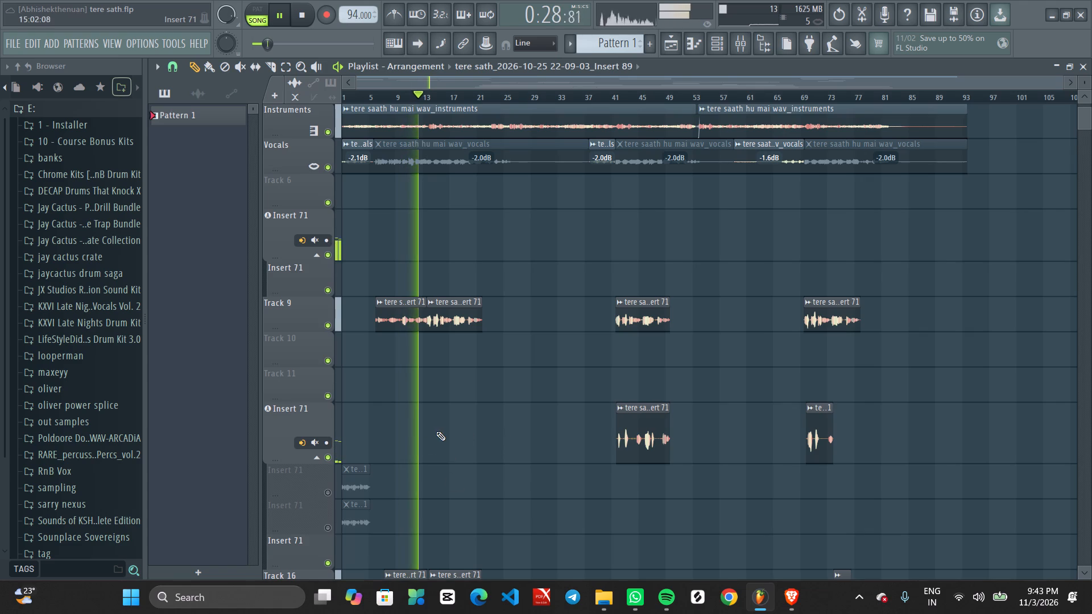
ctrl+scroll(436, 432, down, 5)
ctrl+scroll(420, 425, up, 4)
middle_drag(423, 429, 657, 472)
scroll(657, 472, up, 1)
scroll(497, 454, down, 4)
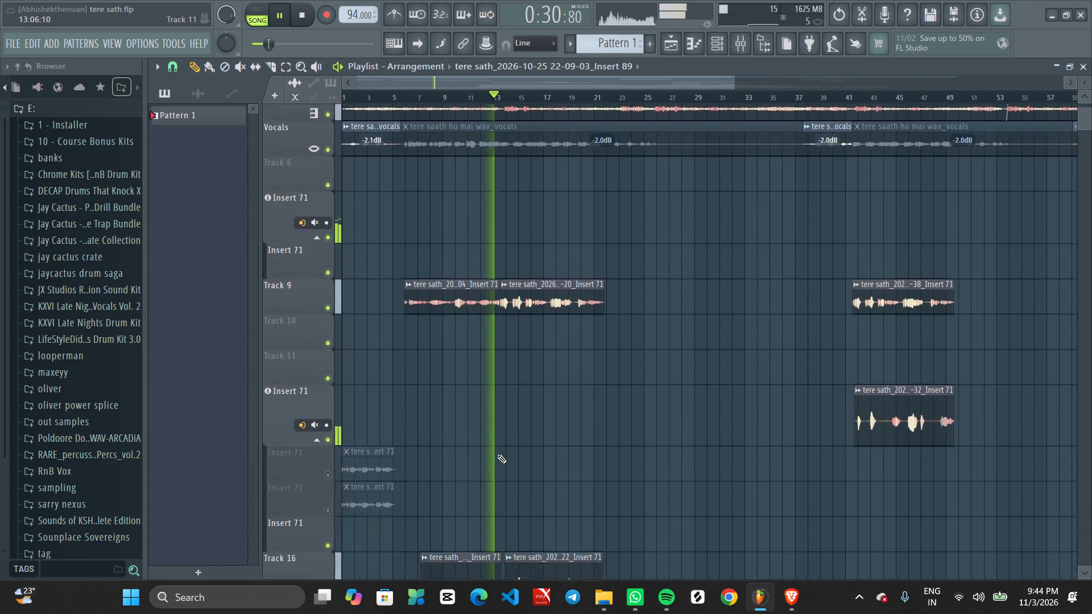
scroll(497, 454, down, 4)
ctrl+scroll(500, 454, up, 2)
middle_drag(502, 457, 622, 603)
ctrl+scroll(539, 410, down, 1)
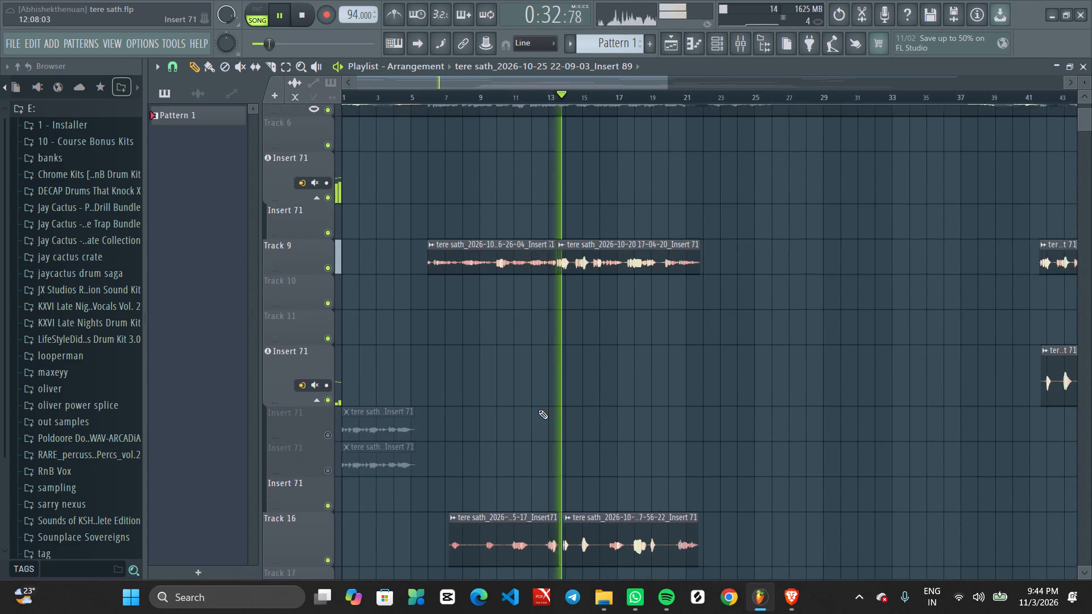
ctrl+scroll(539, 410, down, 1)
ctrl+scroll(539, 410, up, 1)
ctrl+scroll(539, 410, down, 3)
ctrl+scroll(539, 410, up, 1)
Compare the Track 16 and Track 9 vocal clips with the muted Insert 78 takes during playback.
ctrl+scroll(539, 410, down, 8)
scroll(518, 445, down, 7)
scroll(449, 438, down, 4)
ctrl+scroll(416, 438, up, 2)
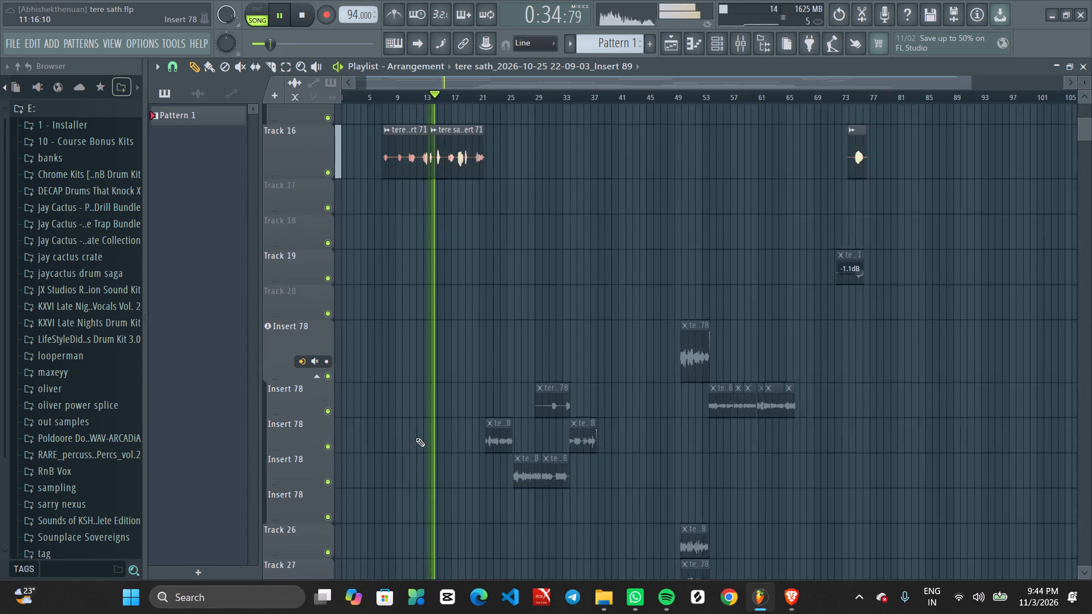
ctrl+scroll(416, 438, up, 4)
middle_drag(415, 371, 743, 613)
ctrl+scroll(554, 395, down, 2)
ctrl+scroll(551, 395, up, 1)
ctrl+scroll(551, 394, down, 3)
scroll(465, 329, up, 3)
scroll(465, 329, down, 5)
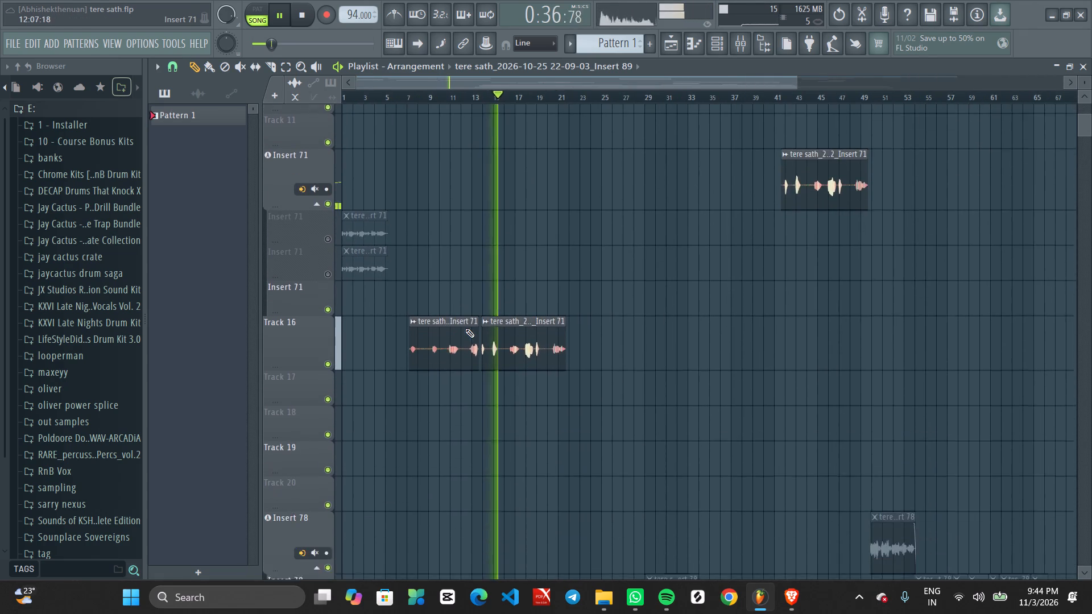
ctrl+scroll(465, 329, up, 3)
middle_drag(444, 283, 727, 317)
scroll(541, 313, down, 8)
scroll(445, 366, up, 6)
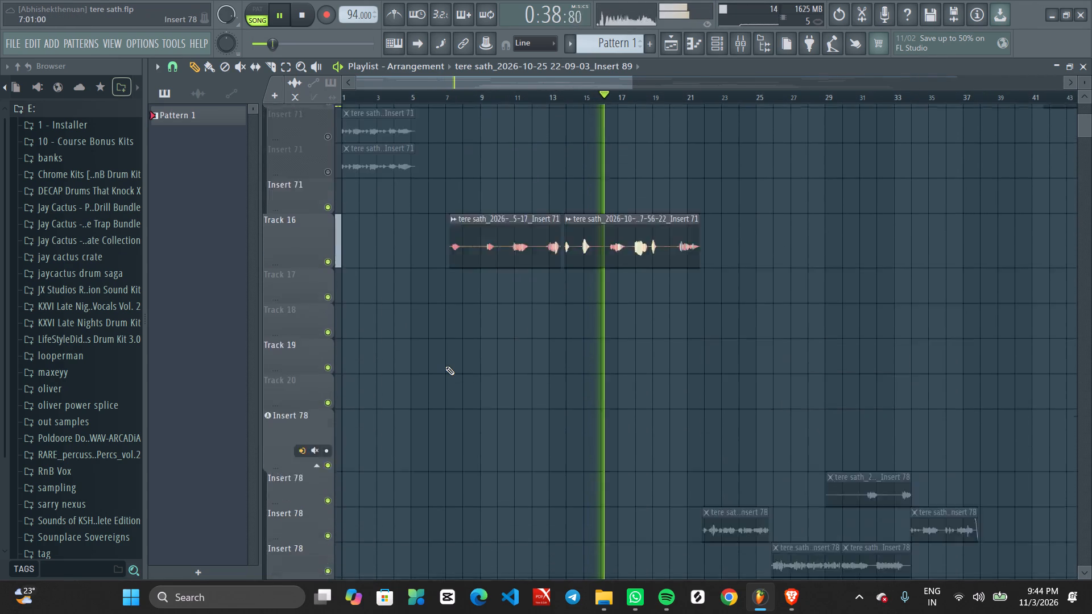
scroll(445, 366, up, 8)
ctrl+scroll(445, 366, down, 4)
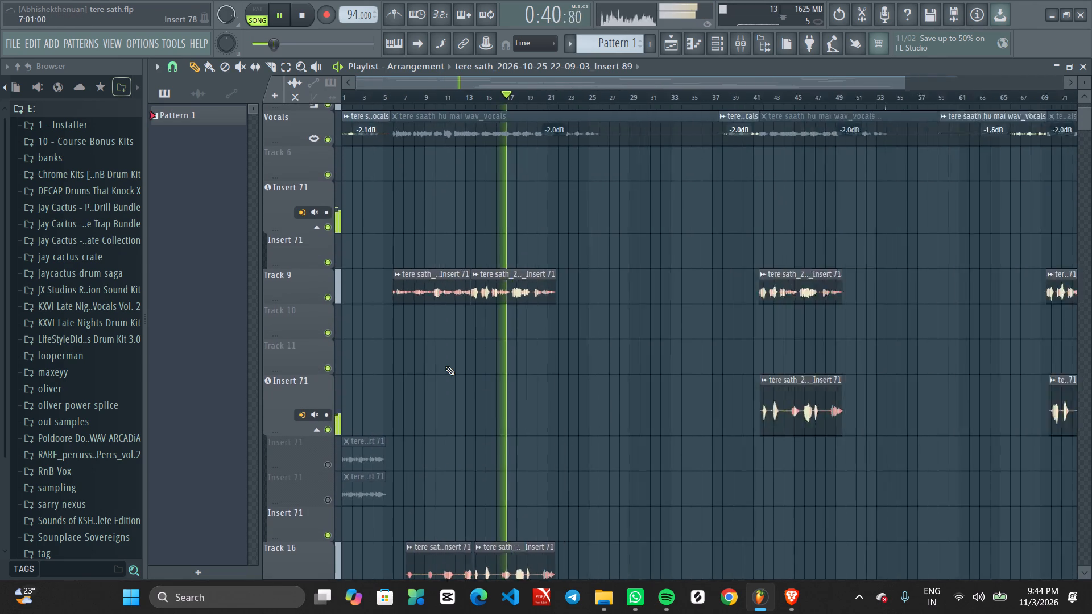
ctrl+scroll(445, 366, down, 2)
ctrl+scroll(439, 445, up, 2)
middle_drag(435, 474, 672, 128)
ctrl+scroll(614, 192, down, 7)
scroll(529, 278, up, 1)
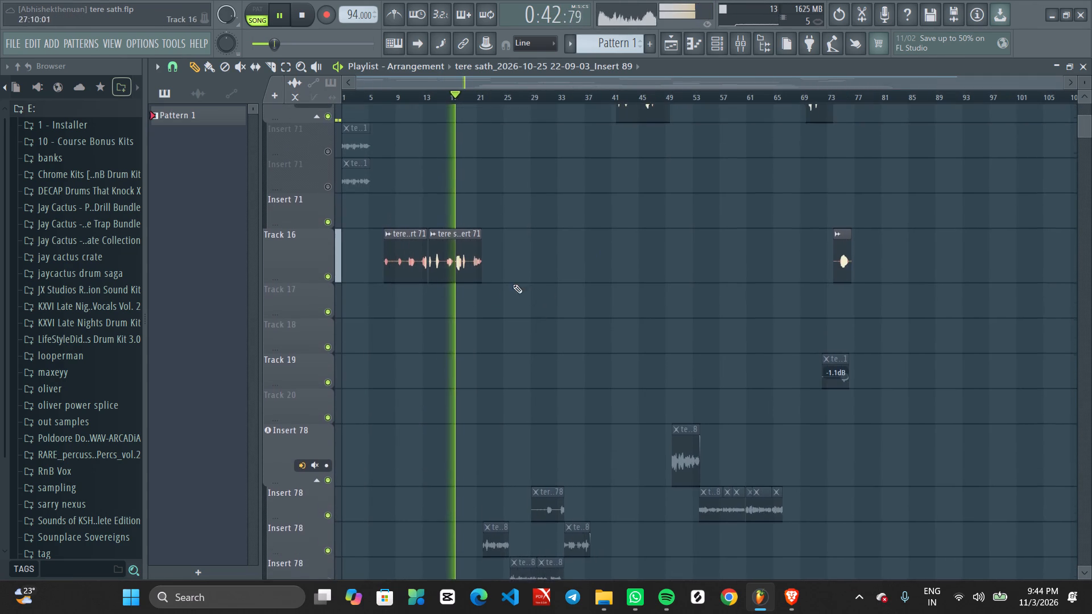
scroll(513, 284, up, 2)
middle_drag(466, 323, 801, 300)
ctrl+scroll(611, 296, down, 1)
ctrl+scroll(610, 296, up, 1)
ctrl+scroll(609, 296, down, 2)
Switch the playlist to the Mute tool.
middle_click(548, 255)
right_click(548, 254)
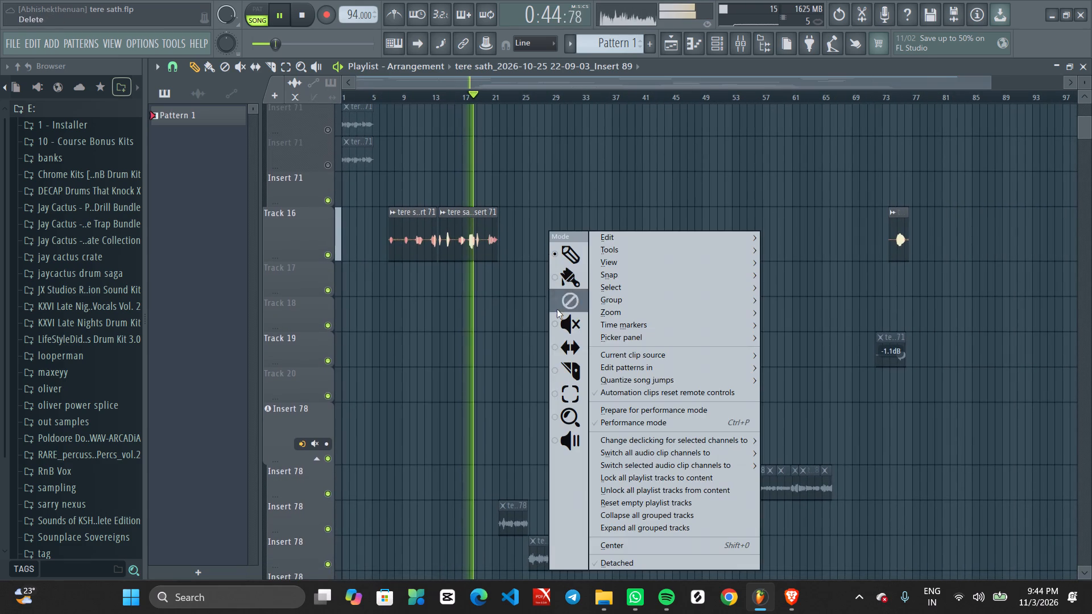
click(564, 325)
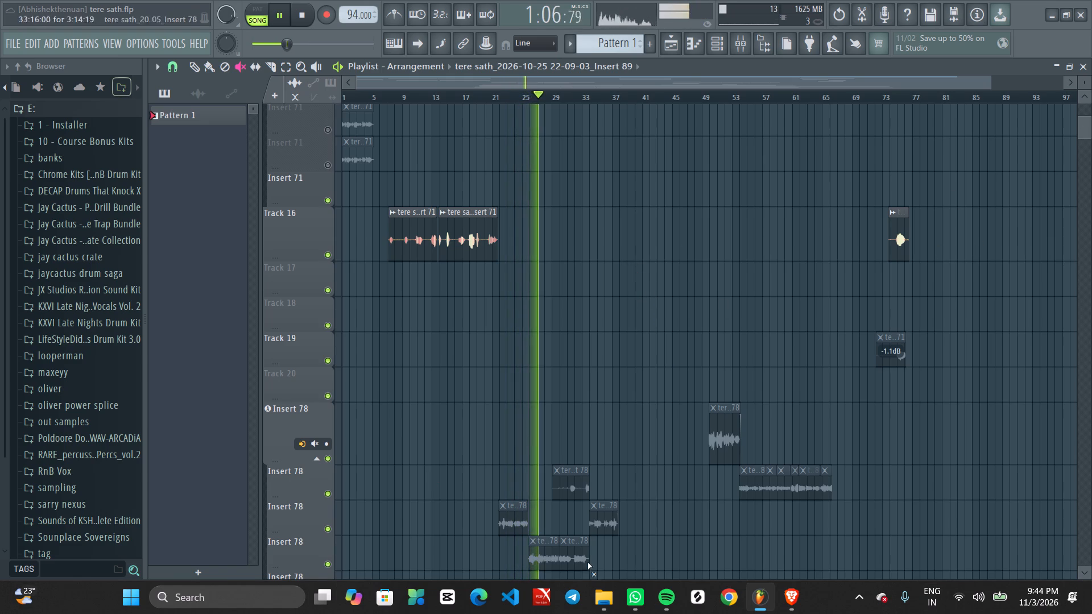
Stop playback and examine the vocal layers from the stem tracks at the top down to Insert 78.
key(space)
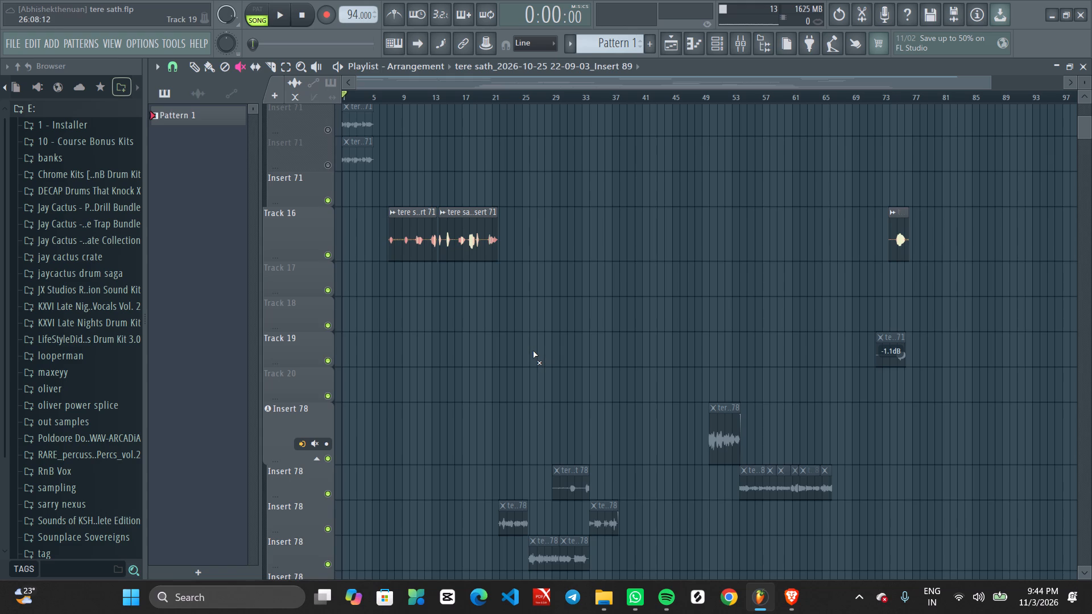
ctrl+scroll(532, 351, up, 1)
middle_drag(533, 356, 642, 518)
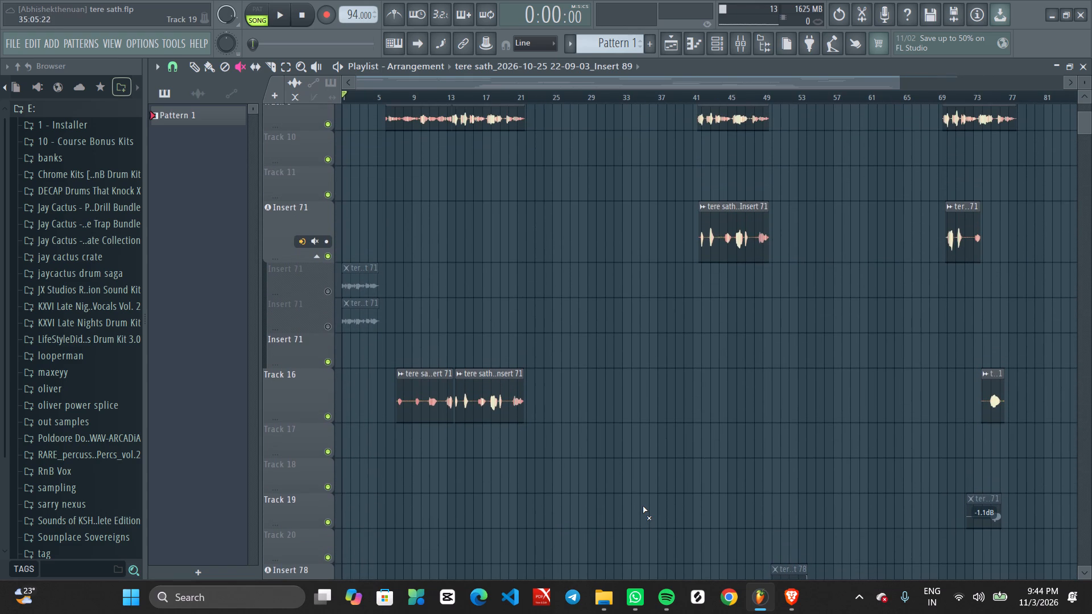
scroll(550, 363, down, 4)
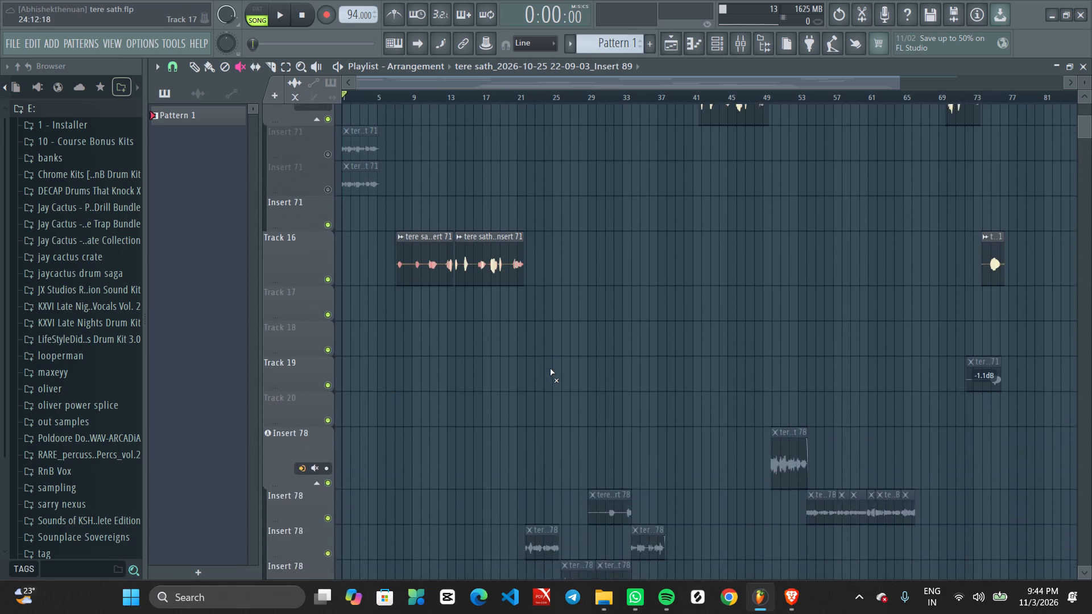
scroll(550, 374, up, 7)
scroll(560, 457, up, 3)
middle_drag(518, 472, 1011, 421)
ctrl+scroll(605, 388, down, 2)
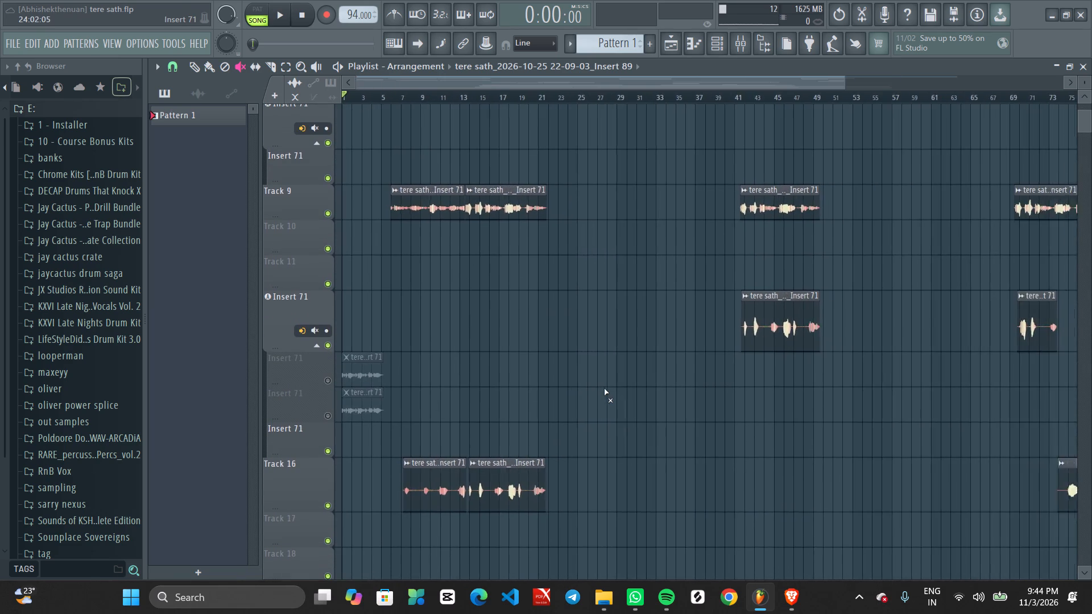
ctrl+scroll(604, 388, down, 3)
scroll(595, 393, up, 6)
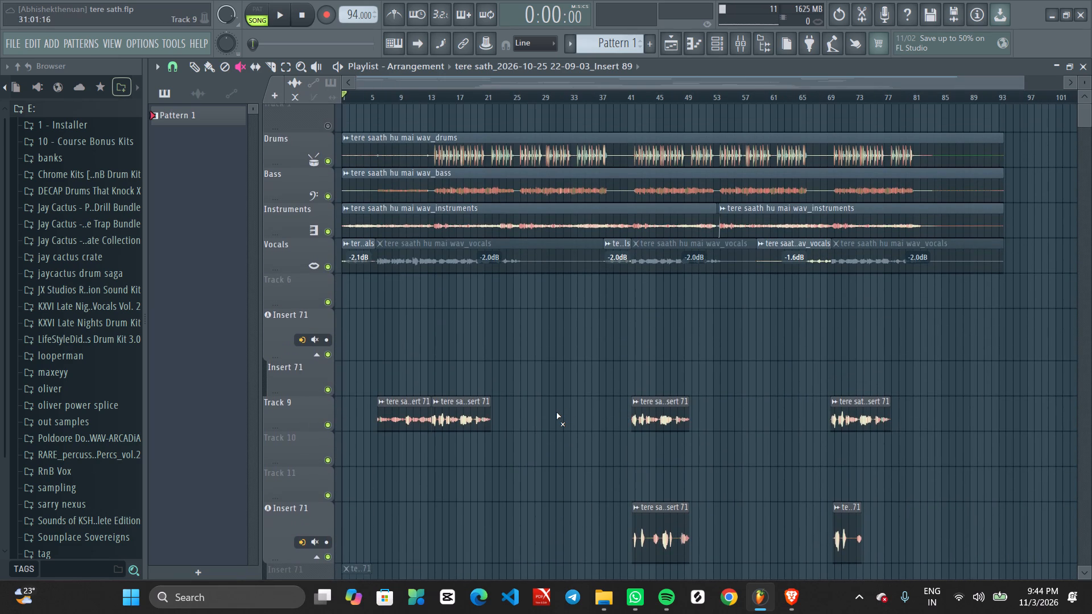
scroll(556, 412, down, 6)
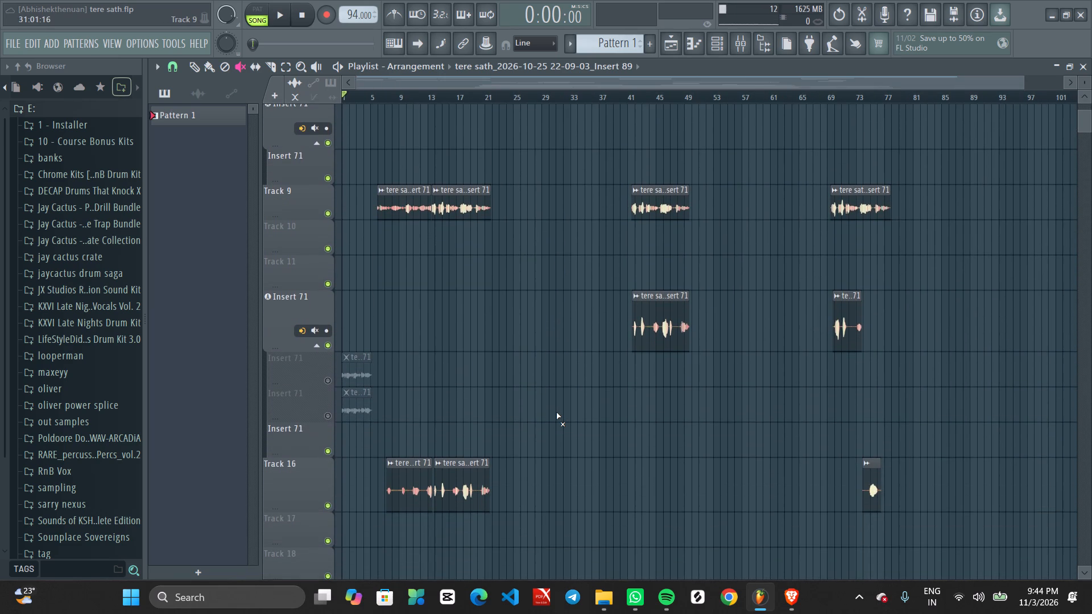
scroll(556, 412, down, 2)
scroll(556, 411, up, 2)
middle_drag(521, 419, 814, 394)
scroll(408, 406, up, 1)
ctrl+scroll(409, 368, up, 1)
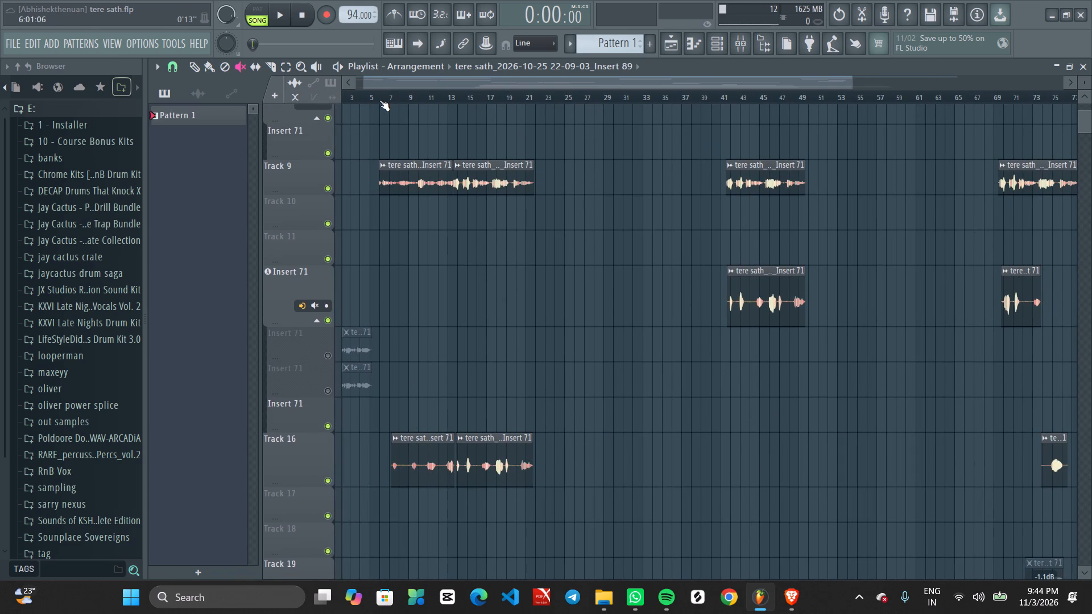
scroll(399, 179, down, 7)
ctrl+scroll(616, 328, down, 9)
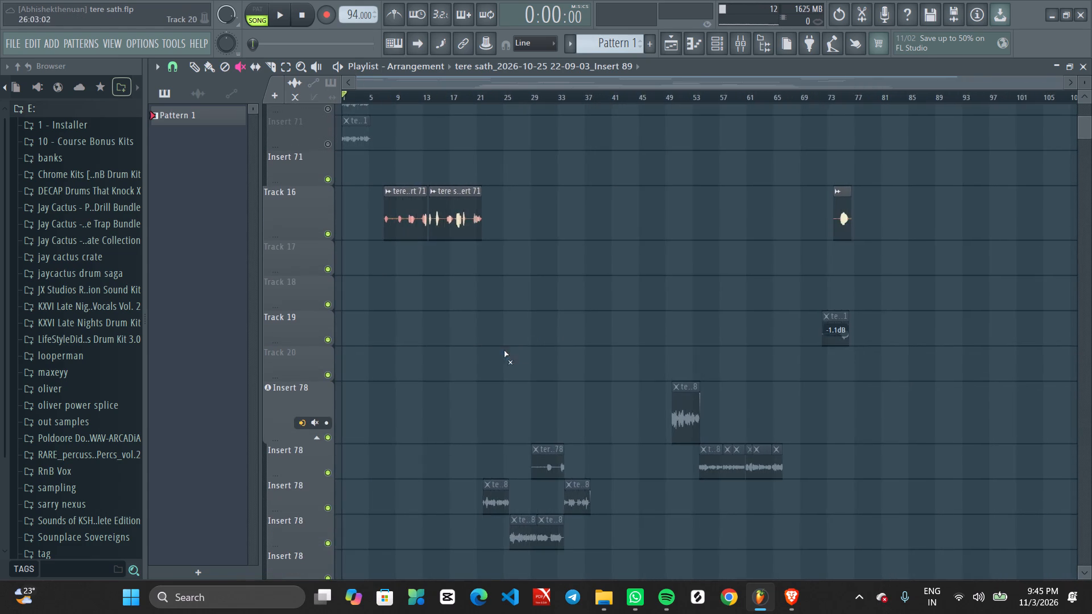
Play the arrangement from just before the first Track 16 clip.
scroll(506, 350, up, 3)
middle_drag(468, 355, 774, 432)
click(395, 95)
key(space)
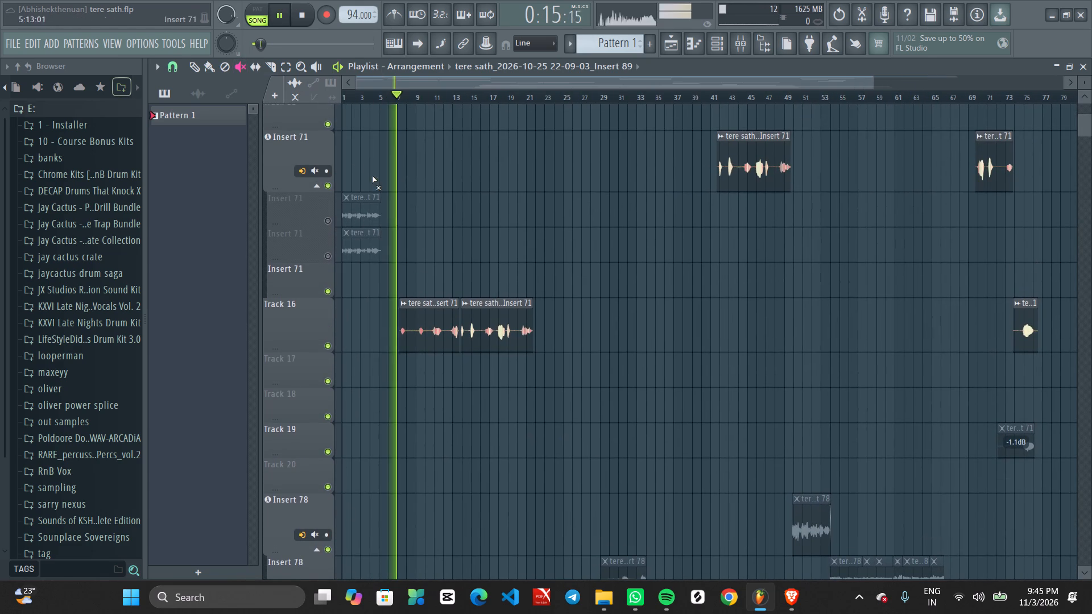
Mute the whole of Track 9.
scroll(323, 243, down, 1)
scroll(323, 244, up, 5)
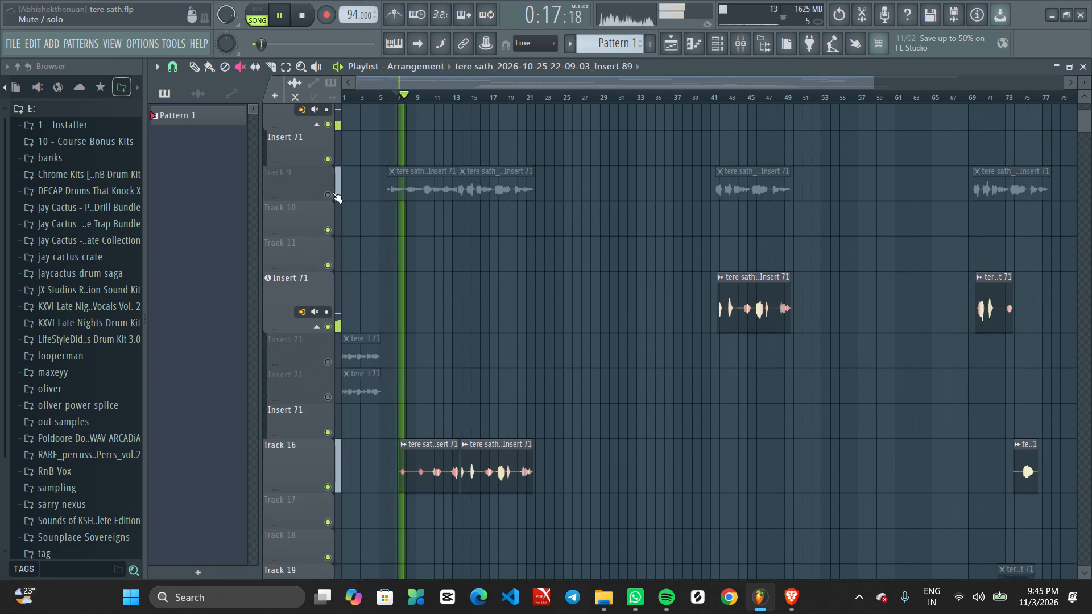
click(332, 192)
Listen to the Track 16 take, and skip playback to just before the Insert 71 clip near bar 41.
scroll(429, 321, down, 4)
ctrl+scroll(425, 343, up, 2)
middle_drag(424, 369, 522, 389)
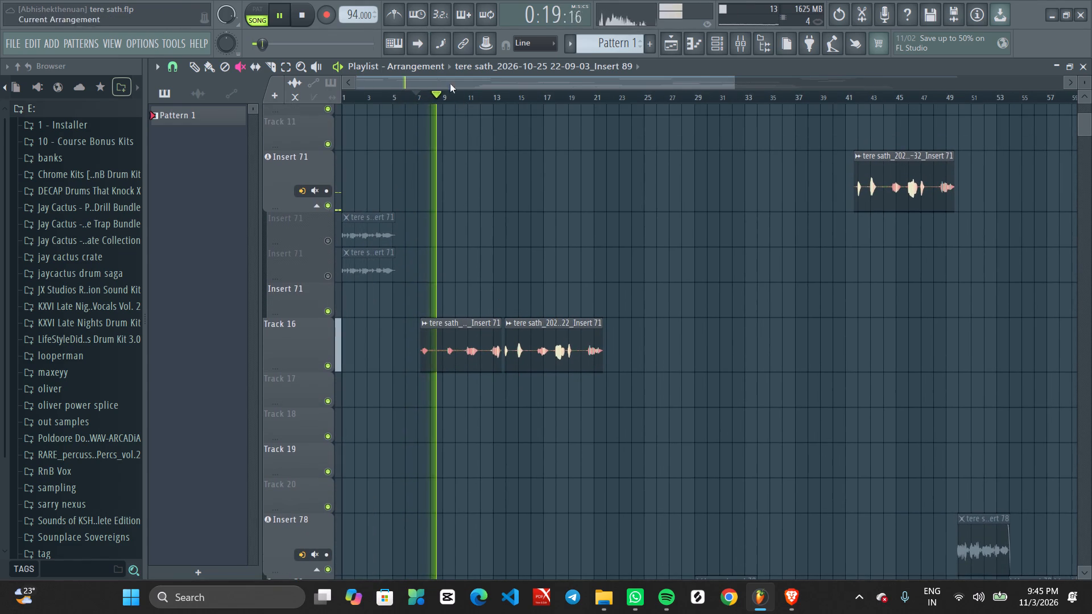
ctrl+scroll(450, 241, down, 7)
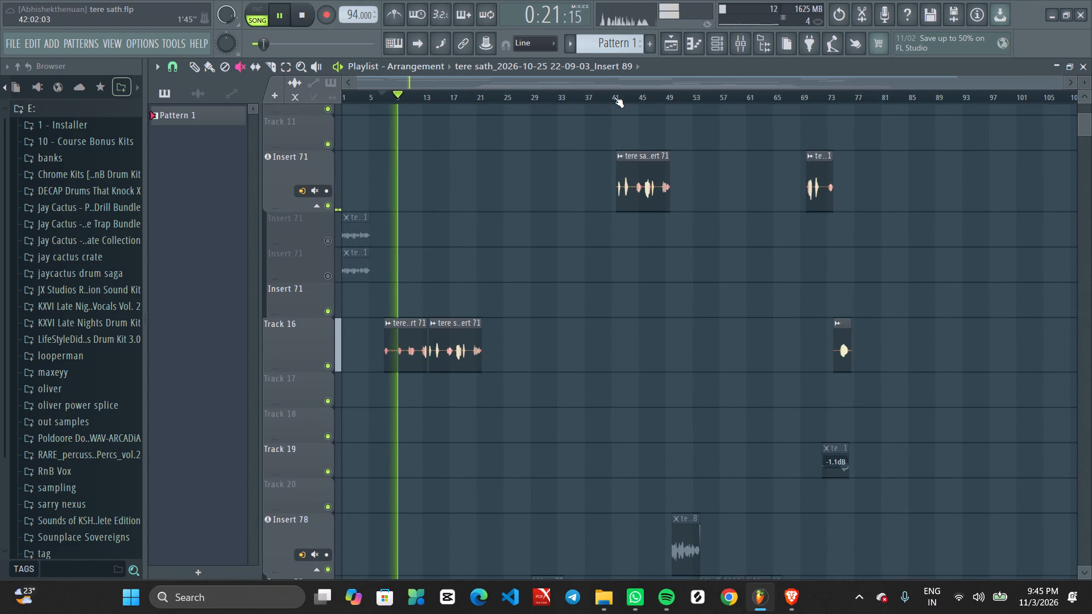
click(605, 97)
ctrl+scroll(636, 298, up, 6)
ctrl+scroll(636, 298, down, 5)
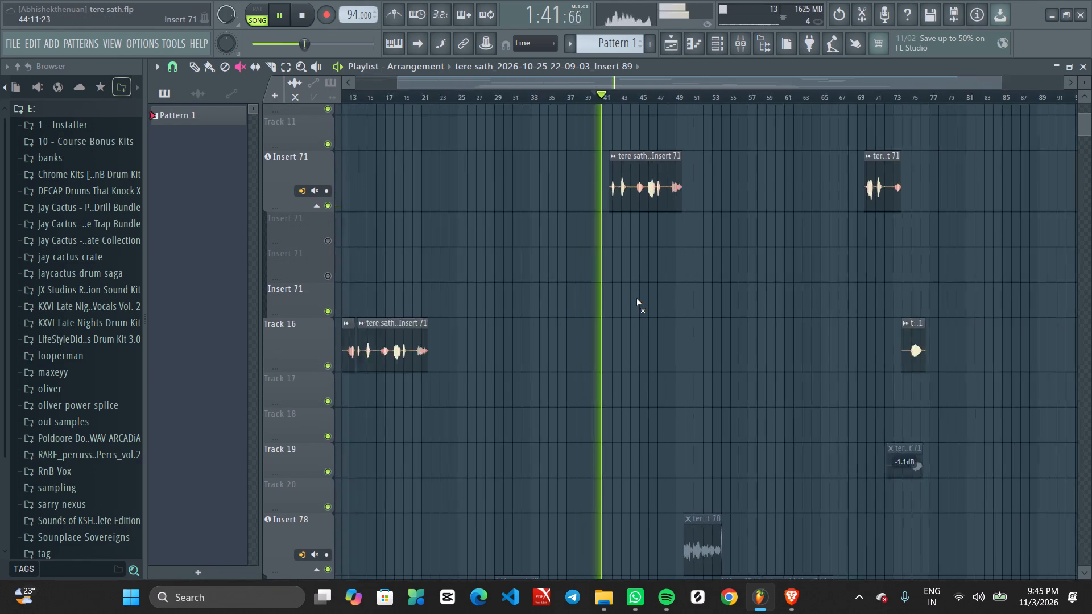
Stop playback and mute the three clips on Track 16 and both clips on the lower Insert 71 group track.
ctrl+scroll(636, 298, down, 5)
drag(510, 355, 409, 354)
key(space)
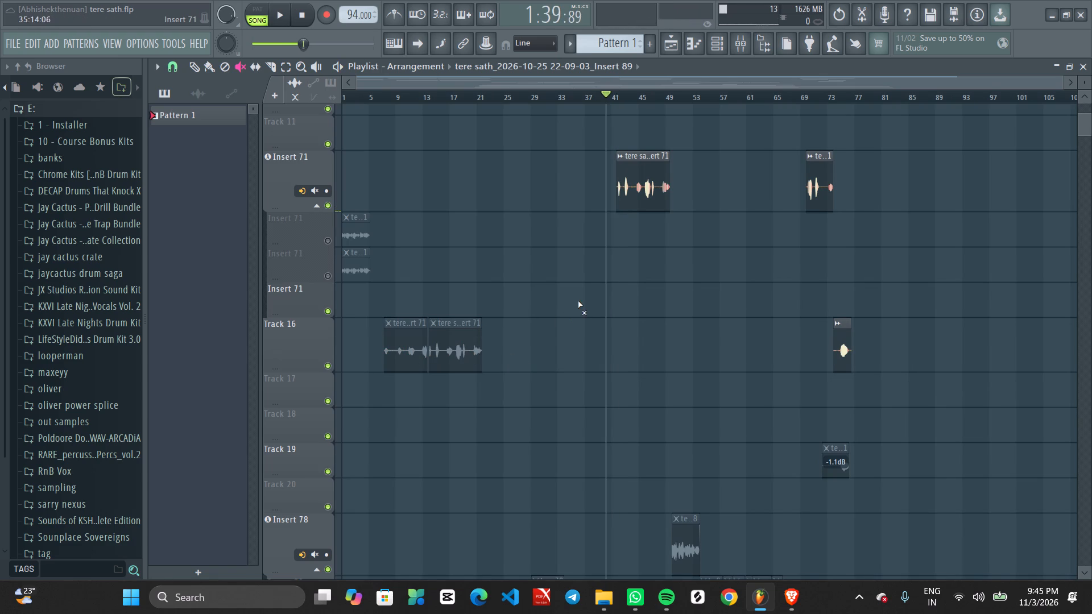
drag(606, 189, 841, 226)
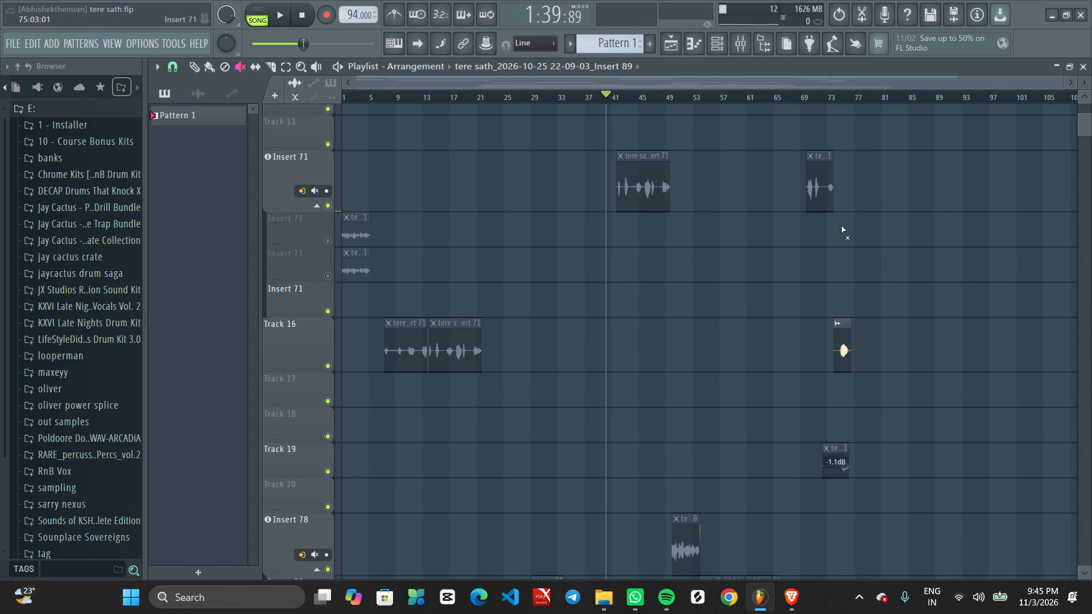
drag(841, 226, 858, 354)
Move the playback position back to bar 1 of the arrangement.
scroll(501, 263, up, 7)
scroll(389, 173, up, 2)
scroll(389, 173, down, 1)
scroll(389, 173, up, 1)
drag(365, 97, 319, 98)
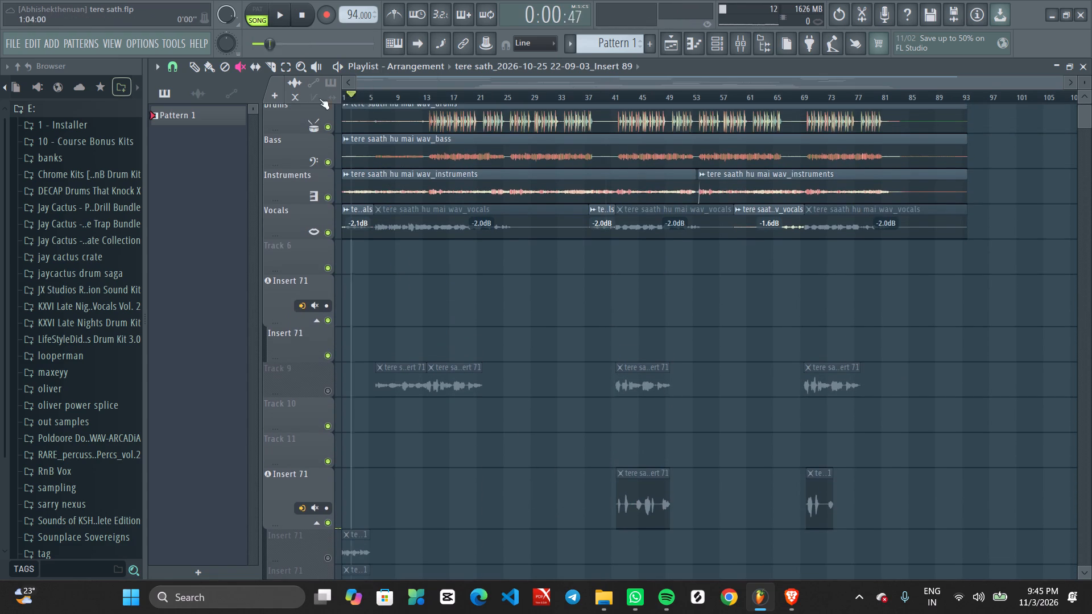
Play the arrangement from bar 1, switch to the Draw tool, and raise the first clip on the Vocals track to 0.0 dB gain.
drag(319, 98, 237, 99)
key(space)
ctrl+scroll(357, 244, up, 4)
middle_drag(382, 260, 725, 294)
scroll(435, 351, up, 1)
middle_click(417, 305)
right_click(420, 304)
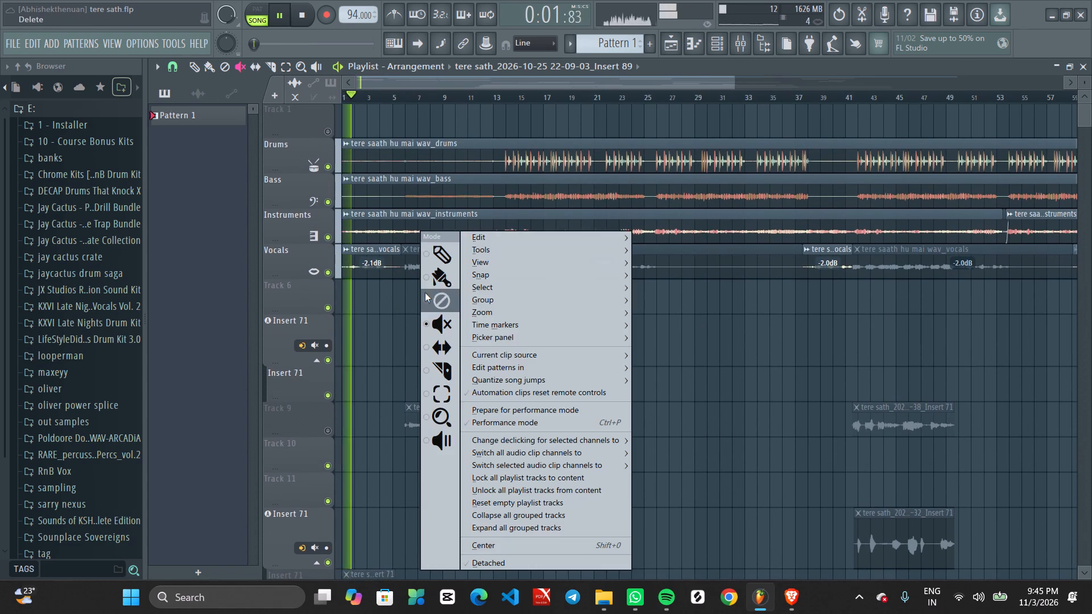
click(432, 248)
ctrl+scroll(380, 321, up, 7)
middle_drag(400, 333, 776, 333)
key(space)
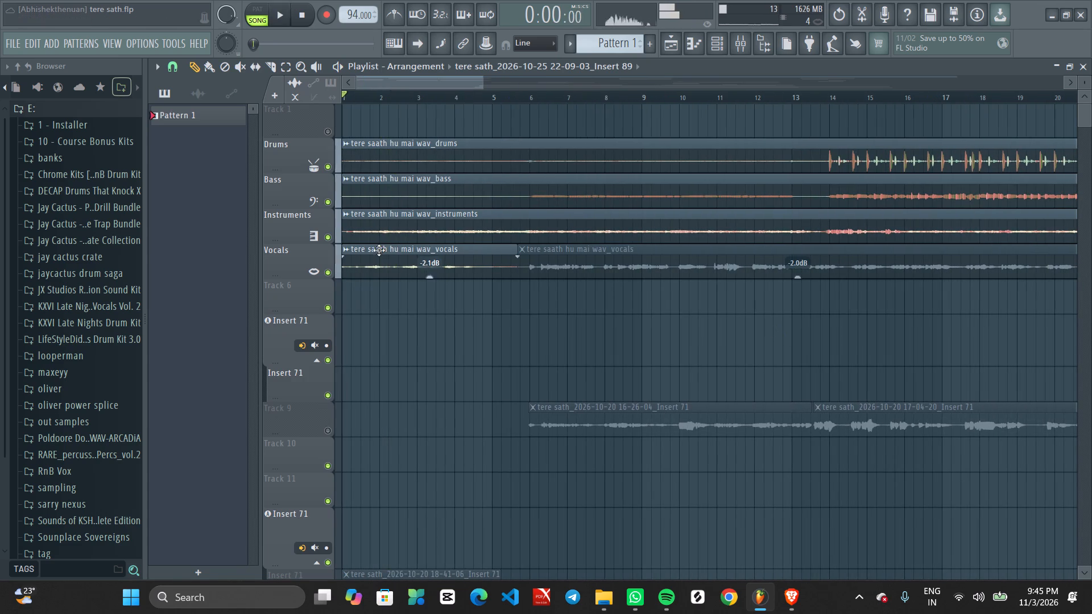
key(space)
alt+scroll(429, 289, up, 4)
ctrl+scroll(430, 273, up, 2)
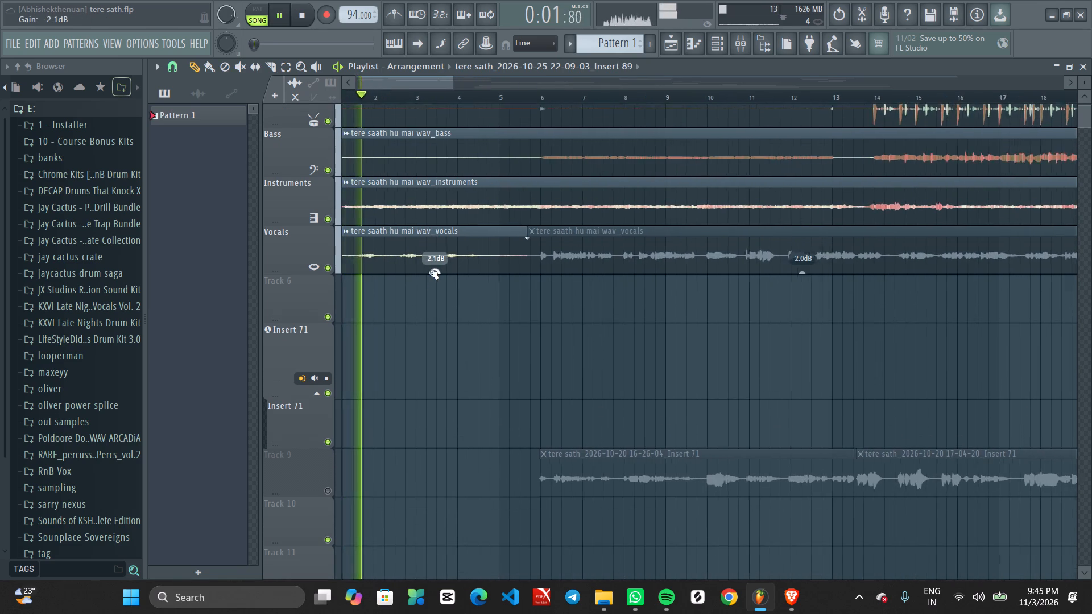
key(space)
drag(445, 271, 450, 256)
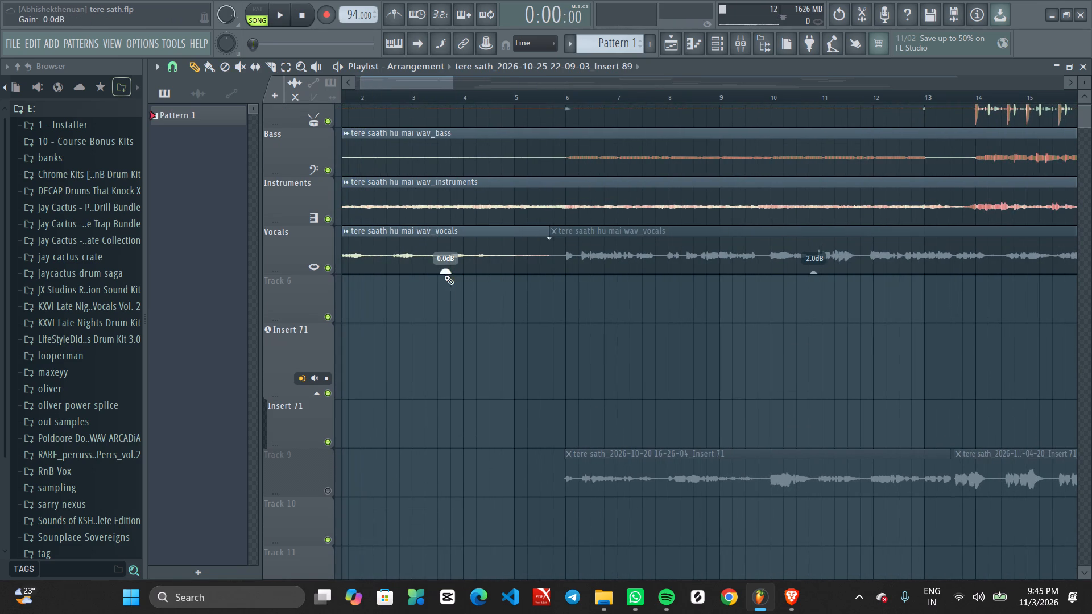
Listen to the opening bars of the arrangement while looking over the muted vocal tracks, and stop playback.
ctrl+scroll(444, 293, down, 8)
key(space)
scroll(421, 332, up, 5)
middle_drag(404, 349, 793, 355)
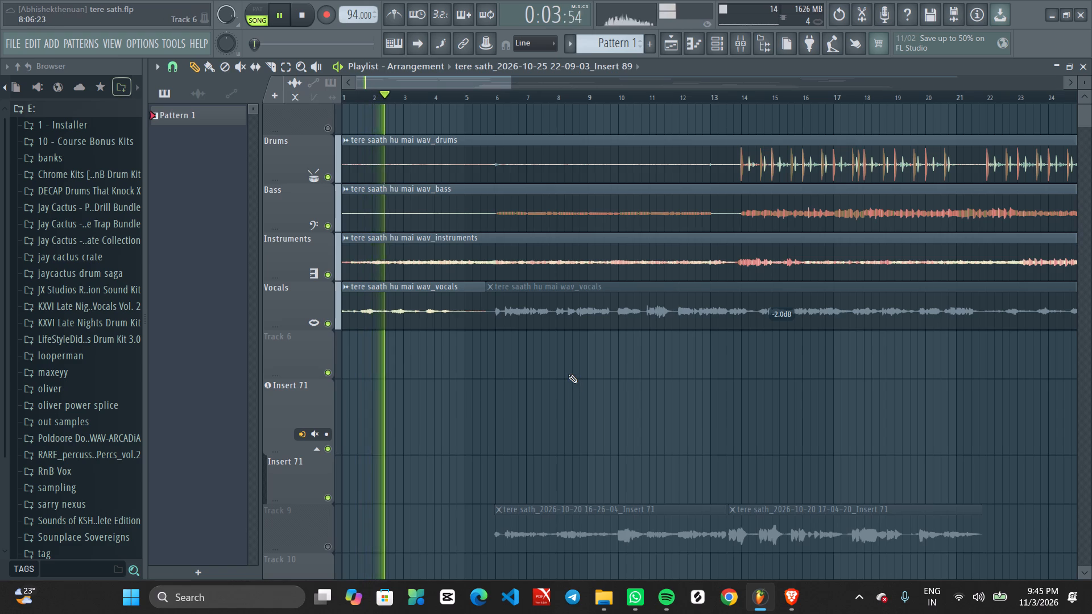
scroll(567, 374, down, 5)
ctrl+scroll(565, 329, down, 5)
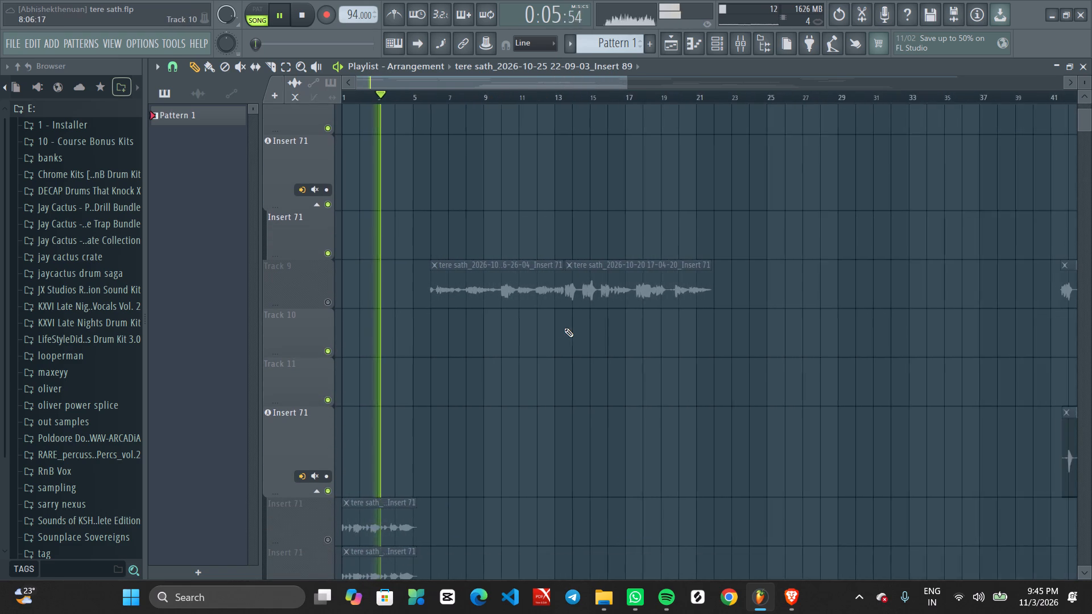
ctrl+scroll(564, 328, down, 1)
ctrl+scroll(564, 328, up, 3)
middle_drag(548, 318, 748, 319)
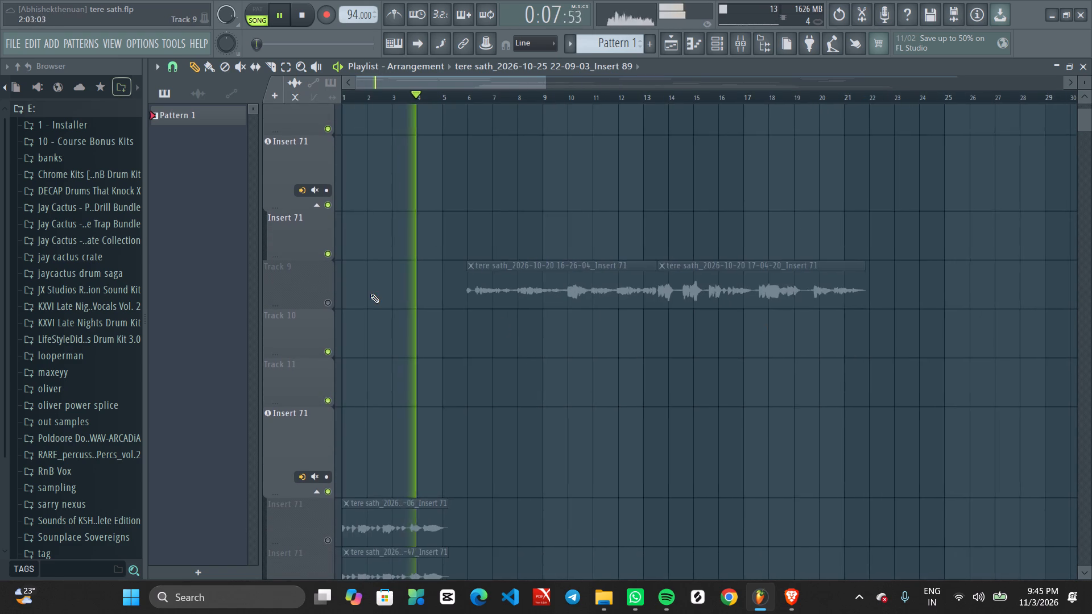
scroll(370, 294, up, 7)
ctrl+scroll(413, 347, down, 1)
key(space)
Assign the "tere saath hu mai wav_vocals" audio clip channel to a free mixer track.
double_click(395, 327)
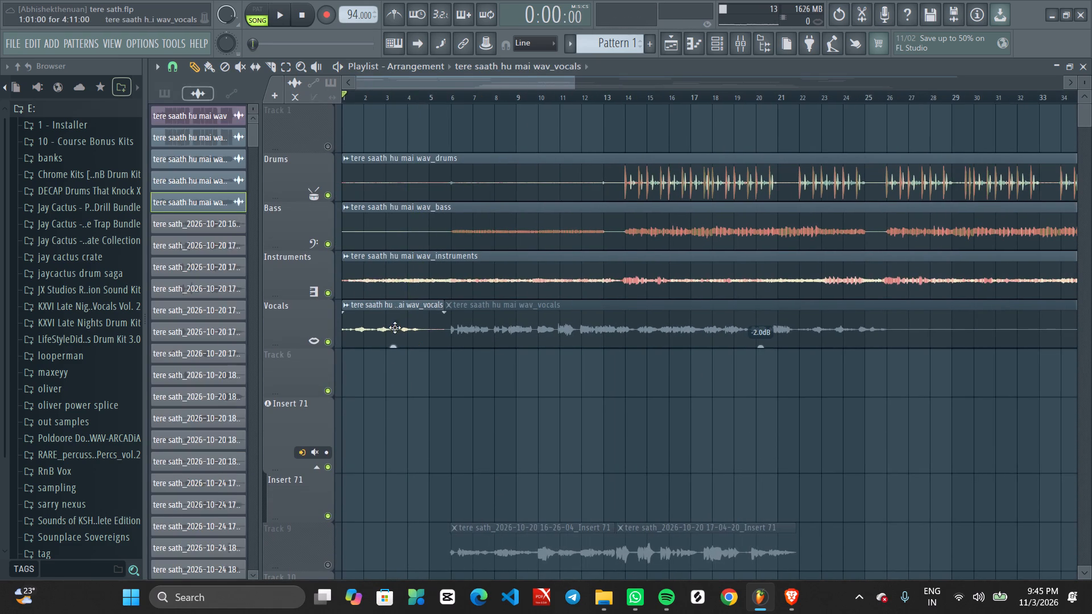
click(607, 234)
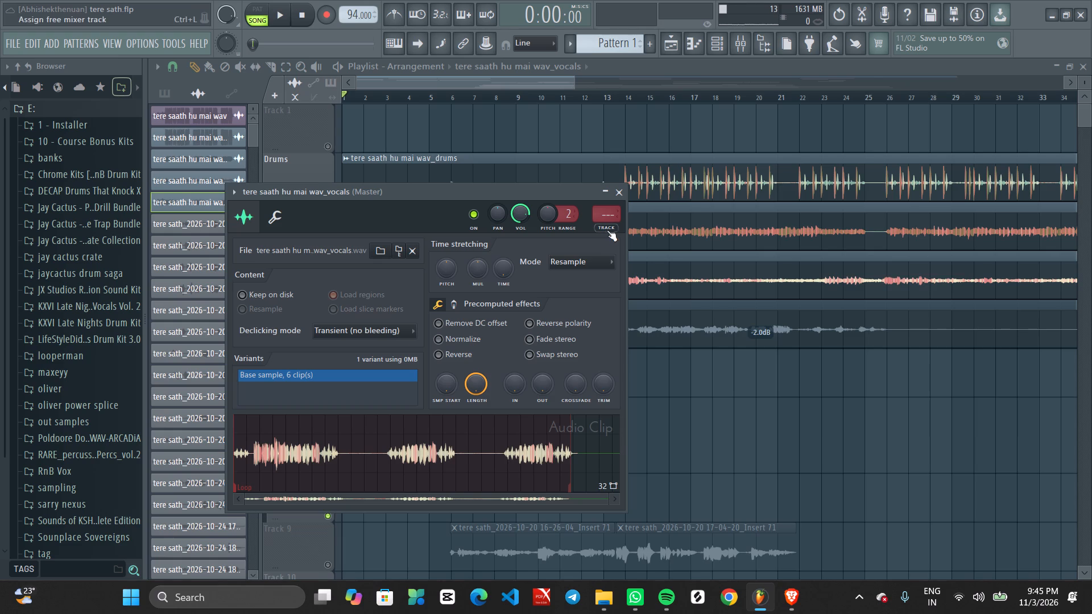
click(607, 230)
scroll(721, 184, down, 4)
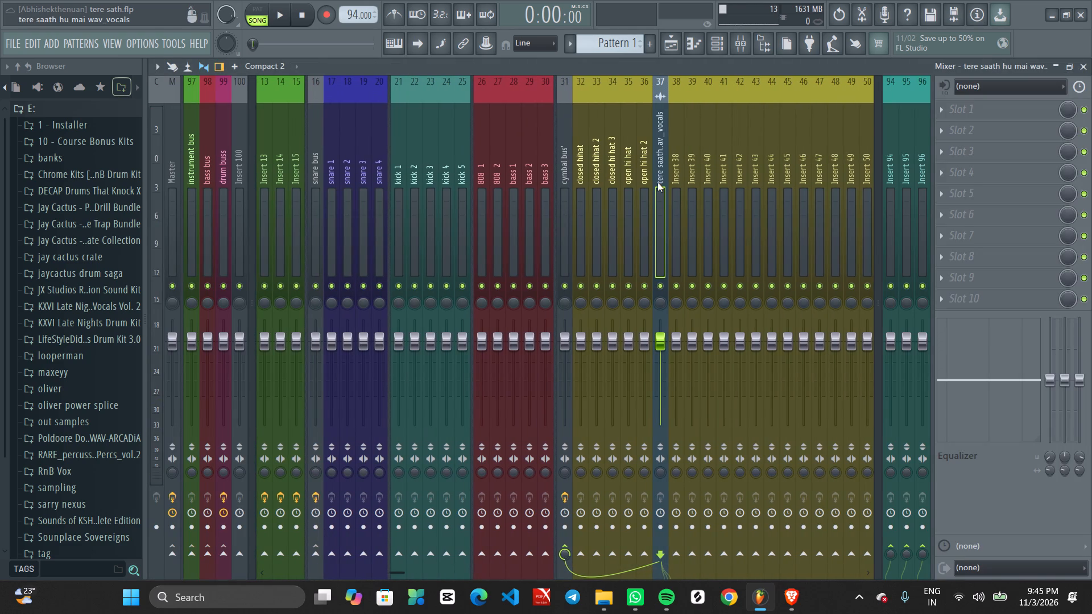
Load PanCake2 into effect slot 2 of the vocals mixer track.
click(657, 182)
click(999, 127)
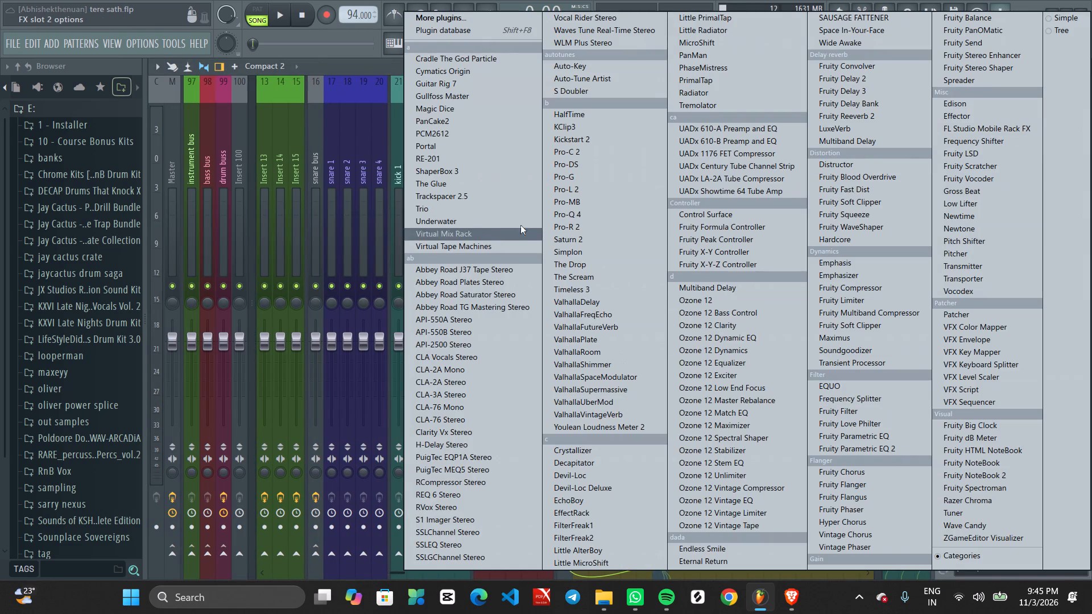
click(468, 127)
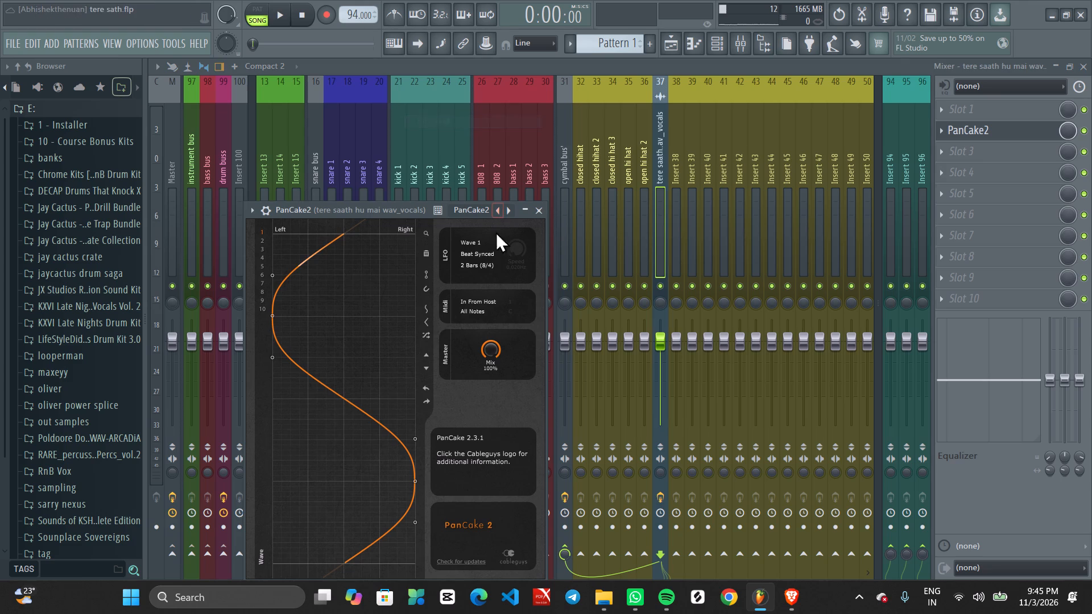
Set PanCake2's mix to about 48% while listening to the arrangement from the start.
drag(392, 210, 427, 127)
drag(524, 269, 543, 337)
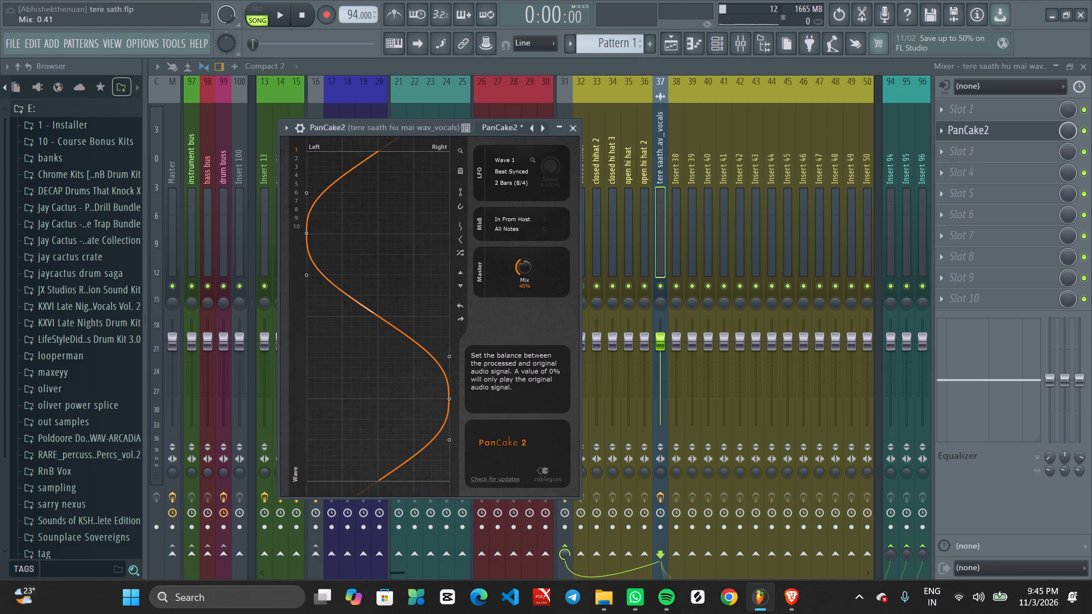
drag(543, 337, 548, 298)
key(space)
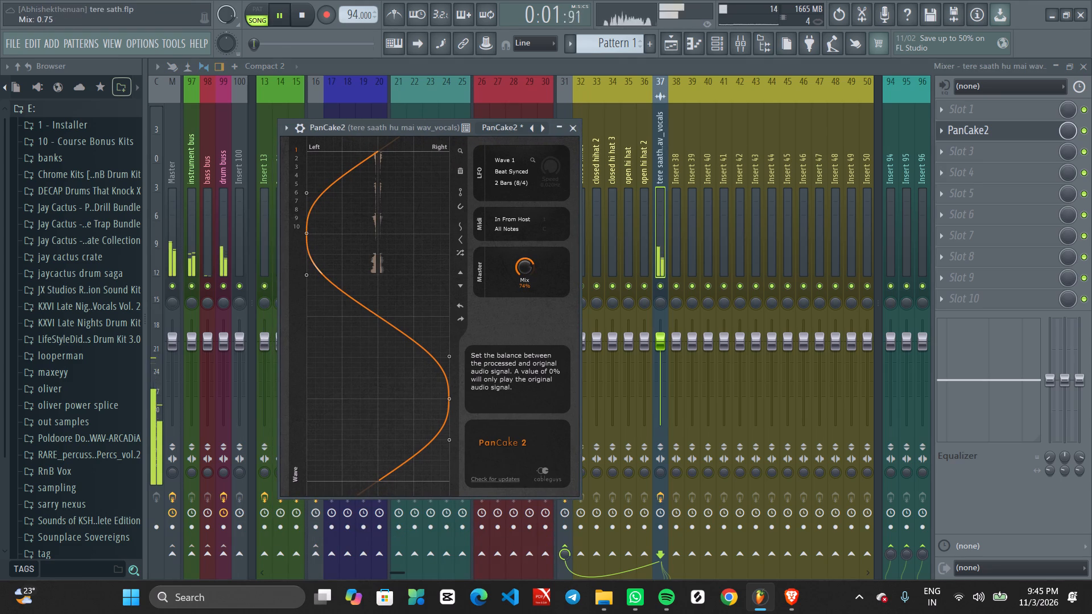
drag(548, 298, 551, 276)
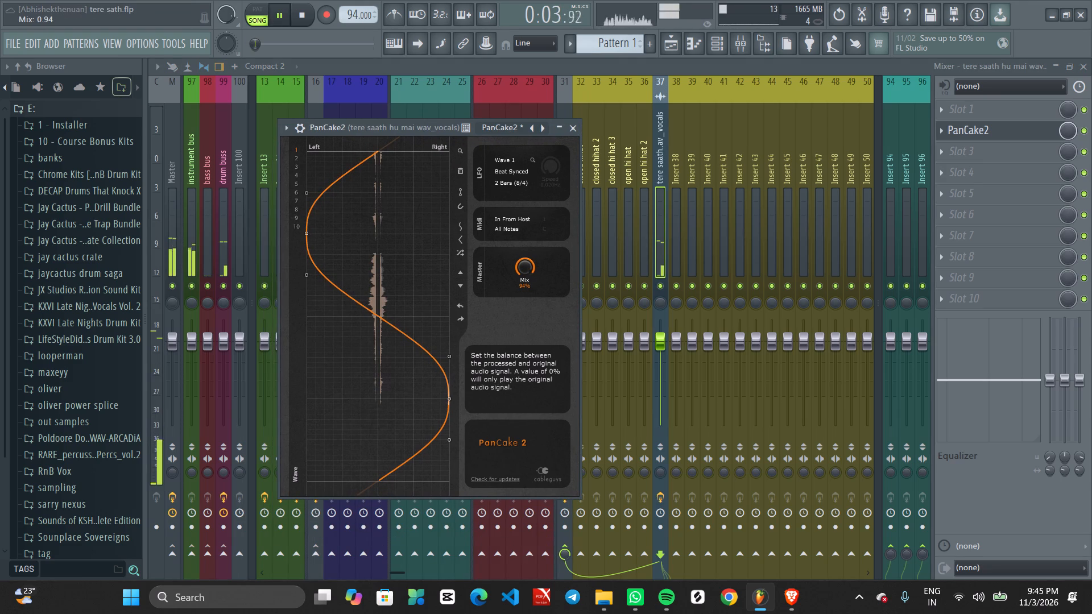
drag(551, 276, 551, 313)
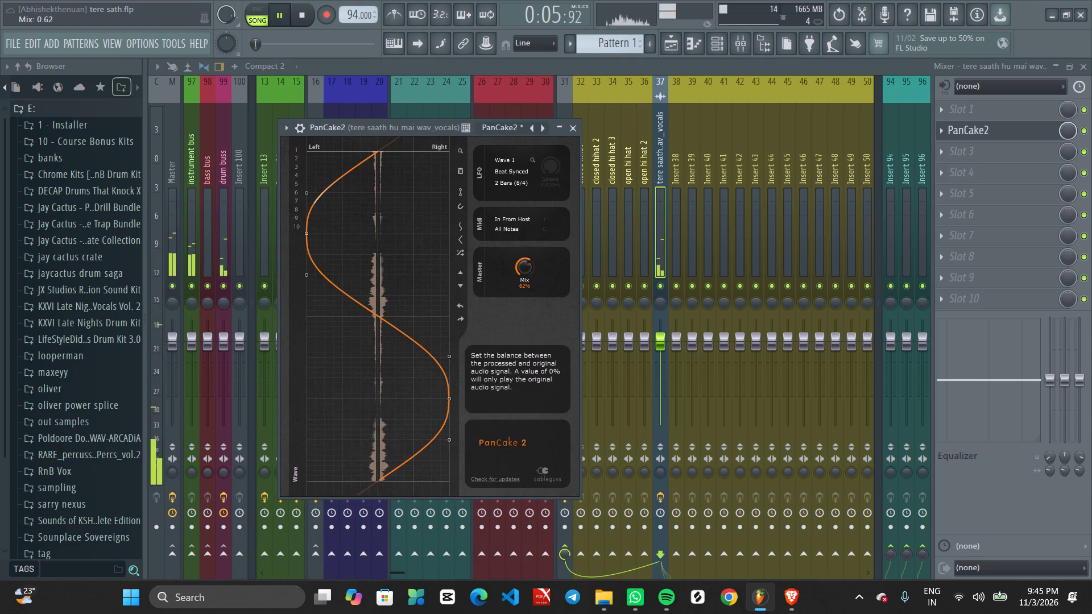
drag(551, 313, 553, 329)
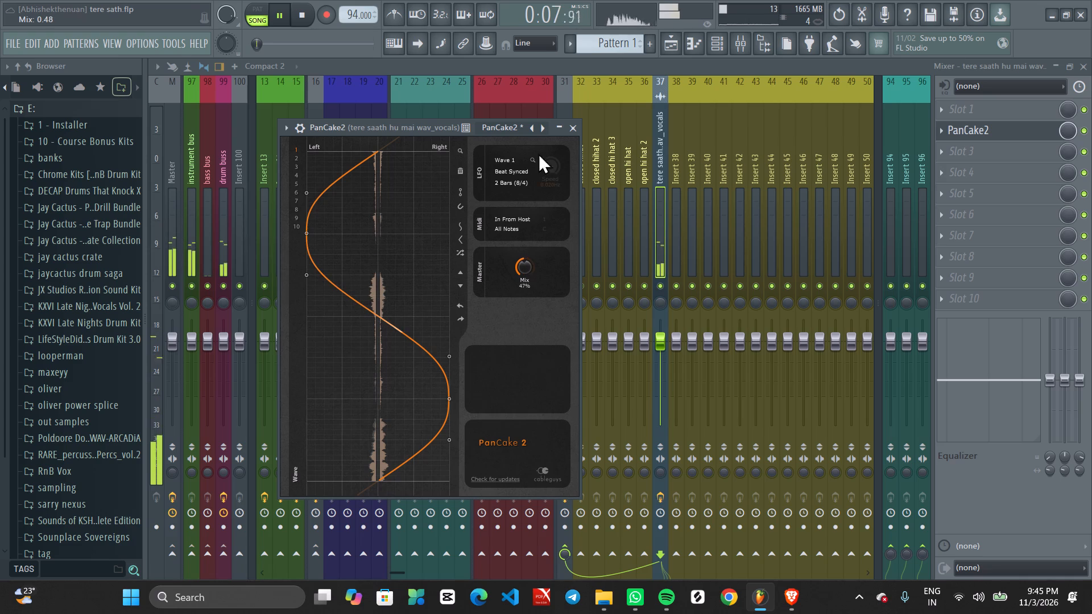
Return to the playlist, stop playback, and look over the Vocals clips across the arrangement.
click(674, 52)
scroll(591, 312, down, 9)
key(space)
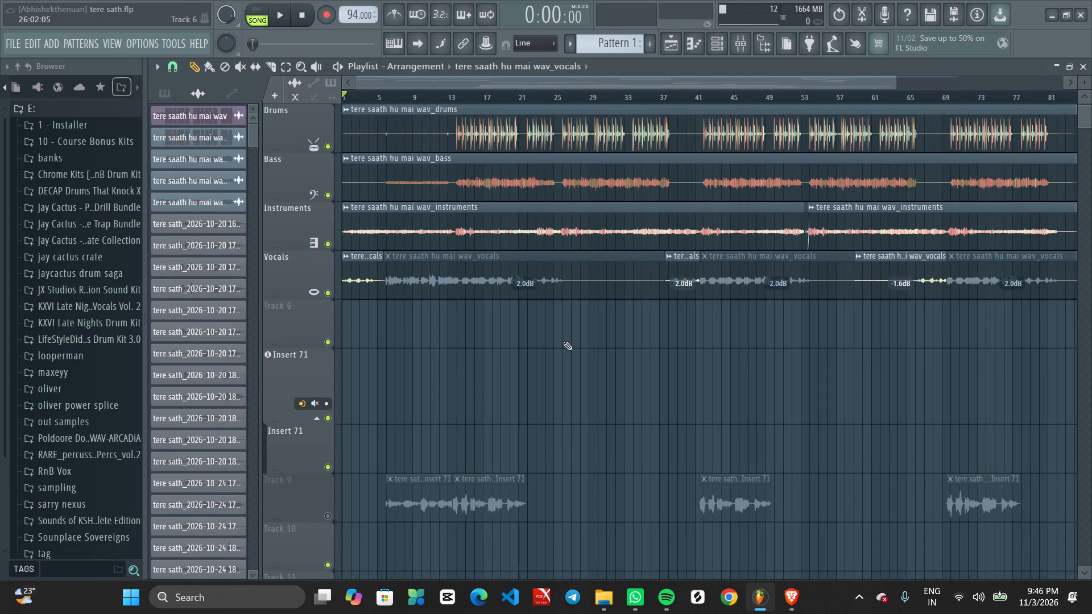
ctrl+scroll(563, 341, down, 2)
ctrl+scroll(545, 361, up, 3)
middle_drag(555, 366, 995, 322)
ctrl+scroll(663, 359, up, 1)
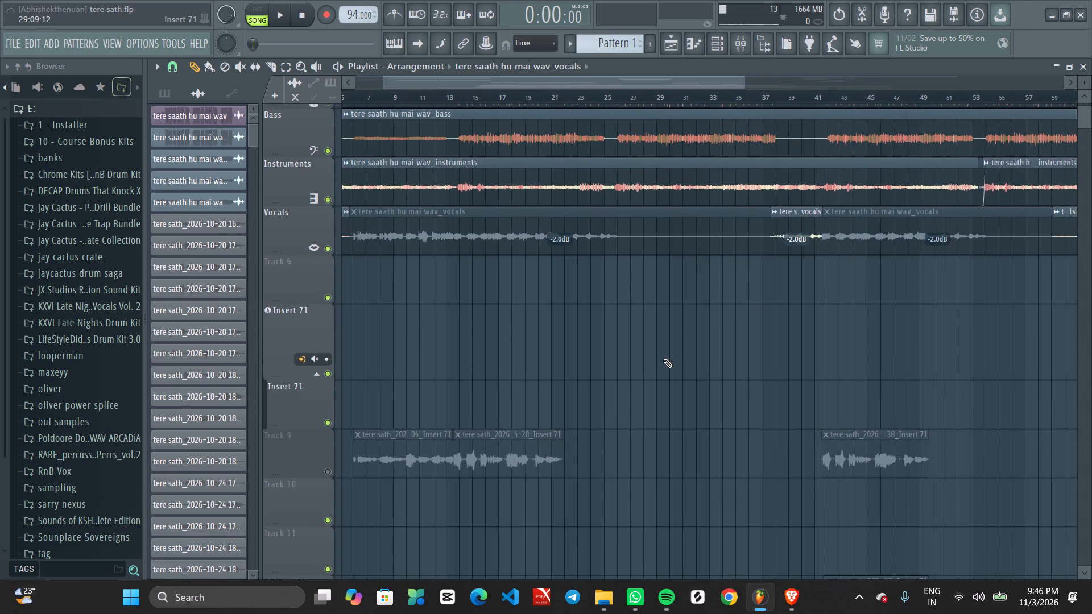
middle_drag(663, 359, 752, 372)
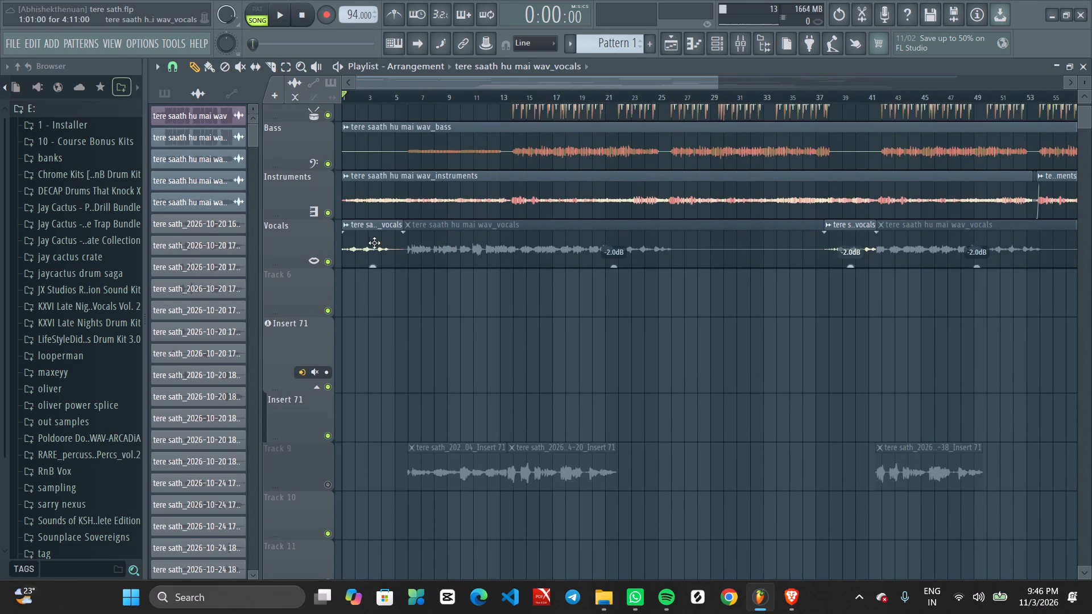
Reopen PanCake2 on the vocals mixer track and fine-tune its mix to 52% while checking it with playback.
double_click(373, 241)
double_click(599, 217)
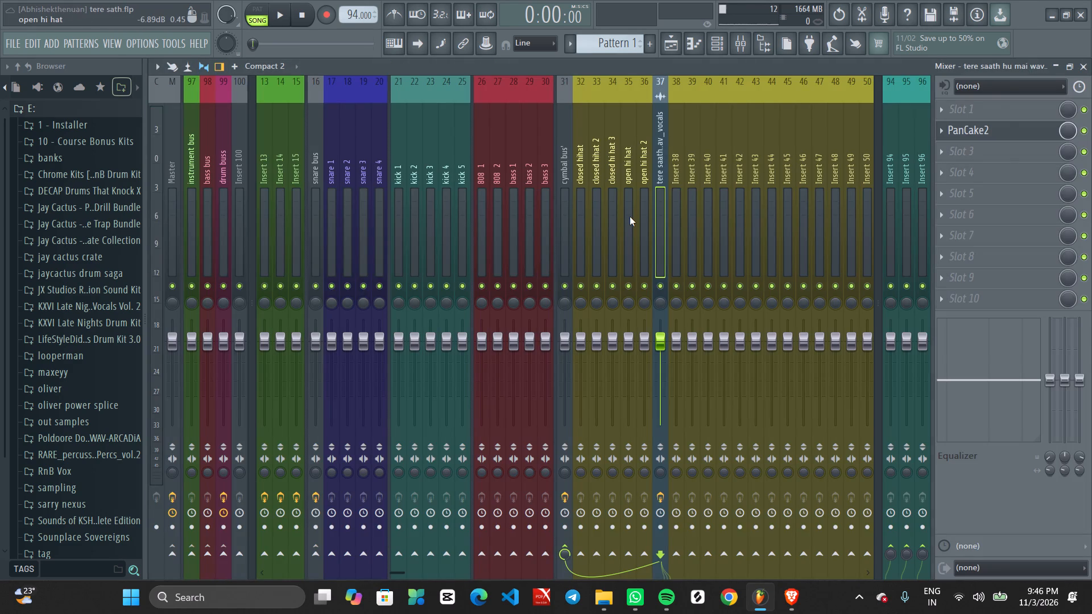
click(1009, 134)
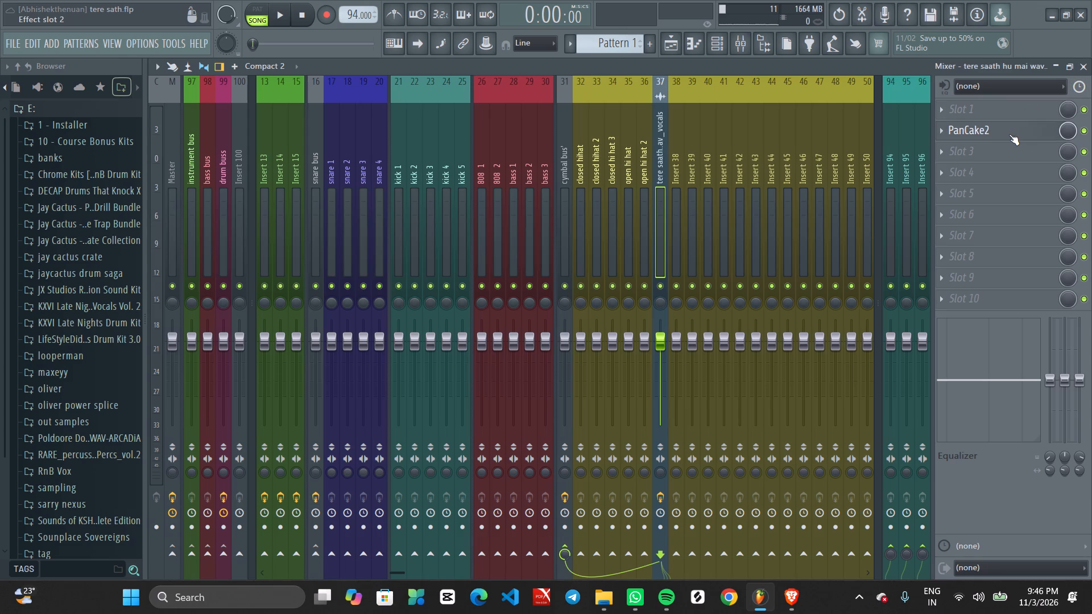
click(1009, 134)
click(522, 261)
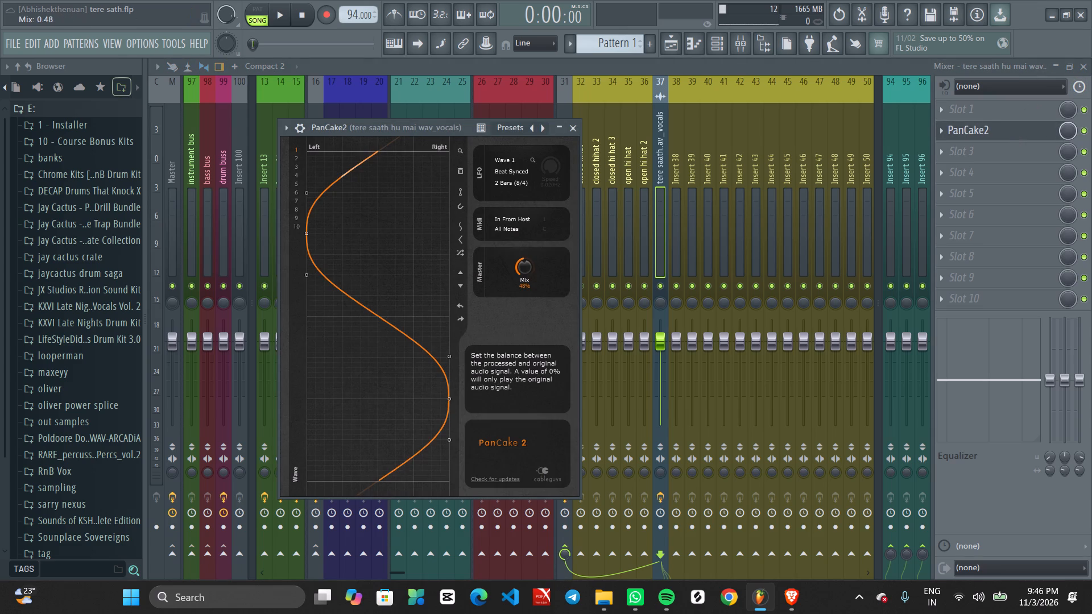
key(space)
drag(518, 255, 521, 269)
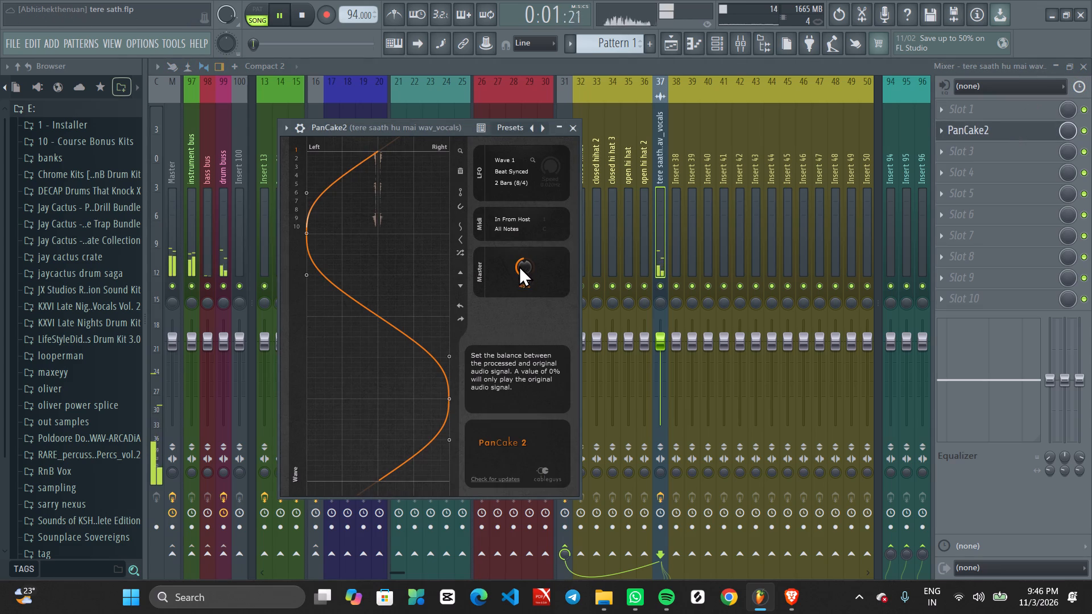
drag(519, 265, 526, 288)
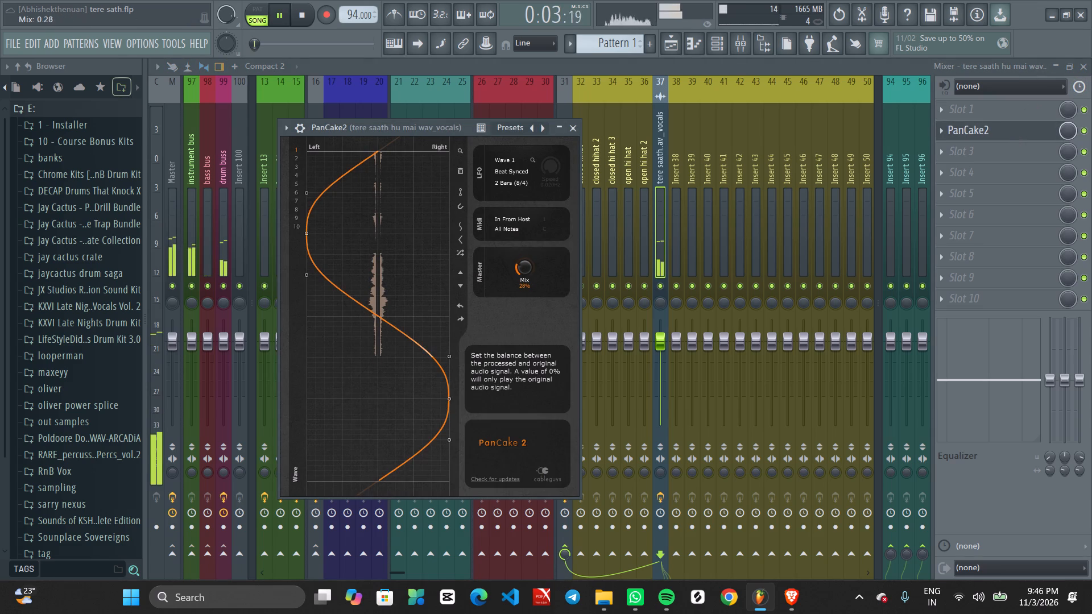
drag(526, 288, 531, 265)
key(space)
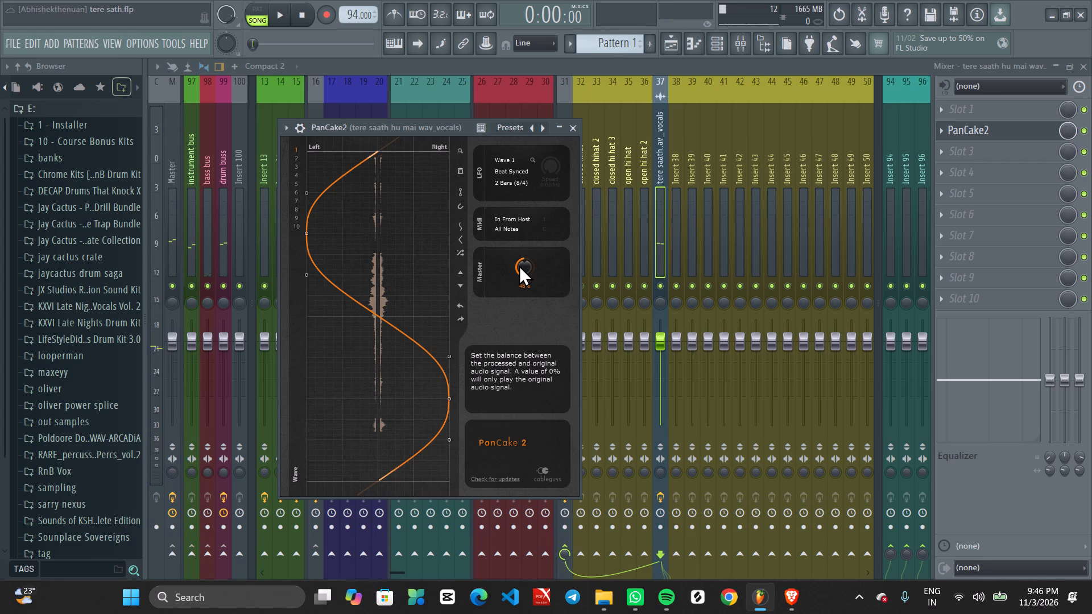
click(519, 265)
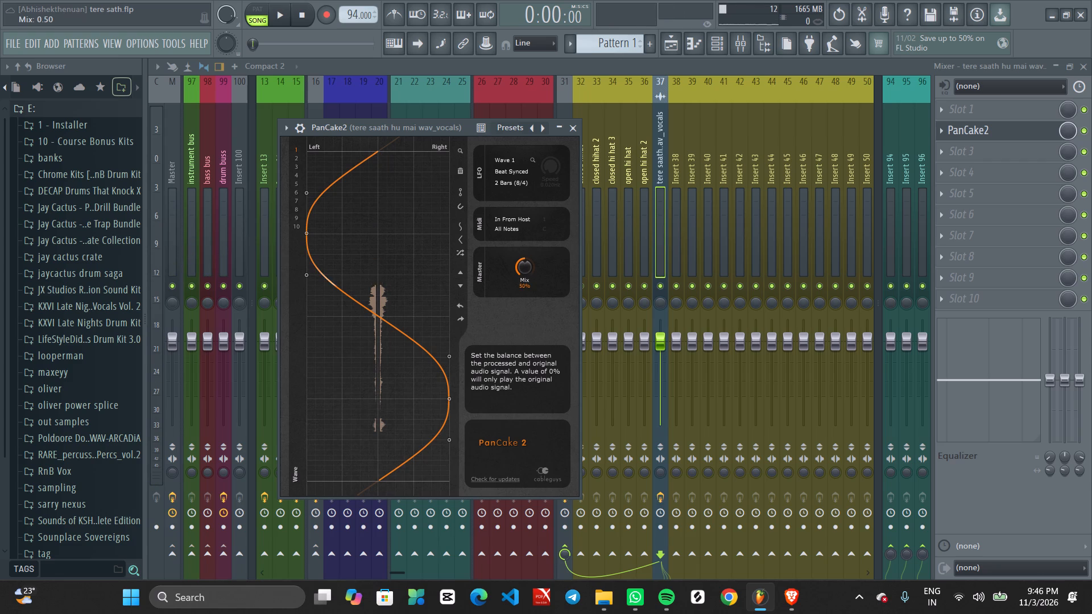
drag(420, 120, 444, 127)
key(space)
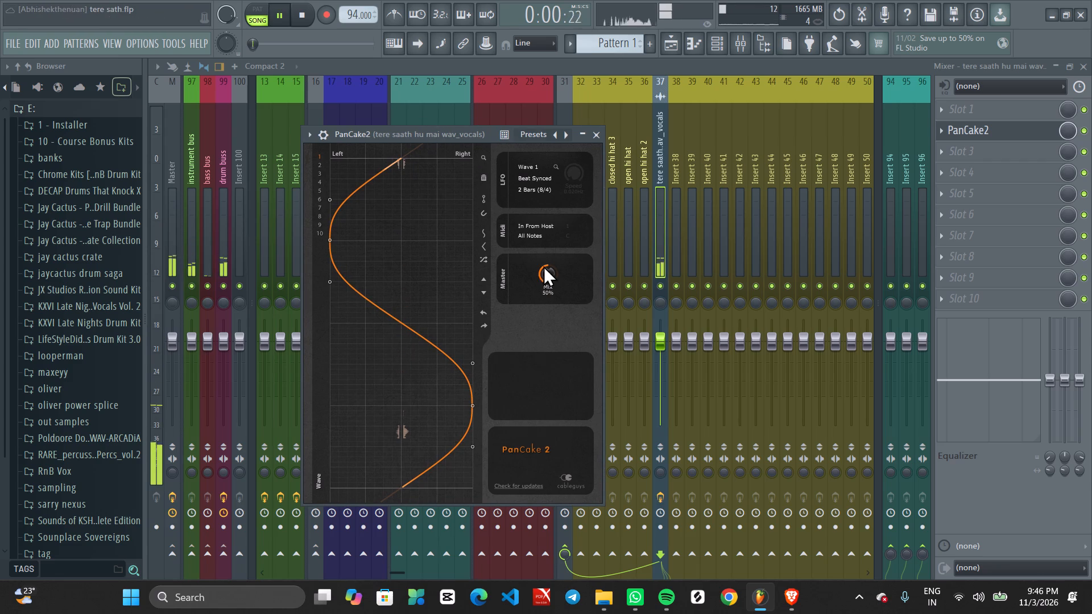
click(551, 277)
click(470, 137)
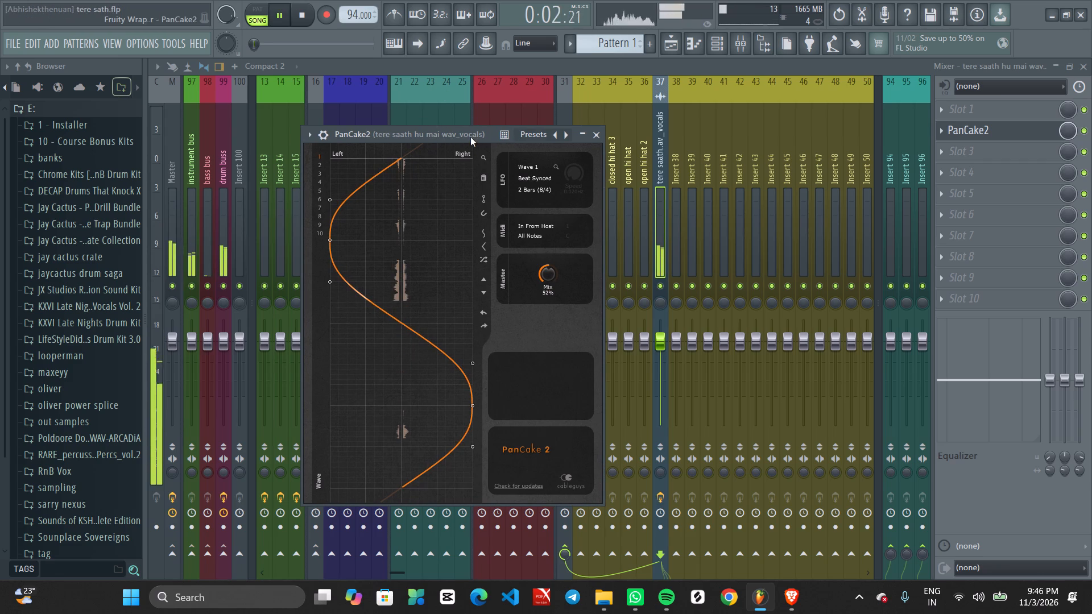
key(space)
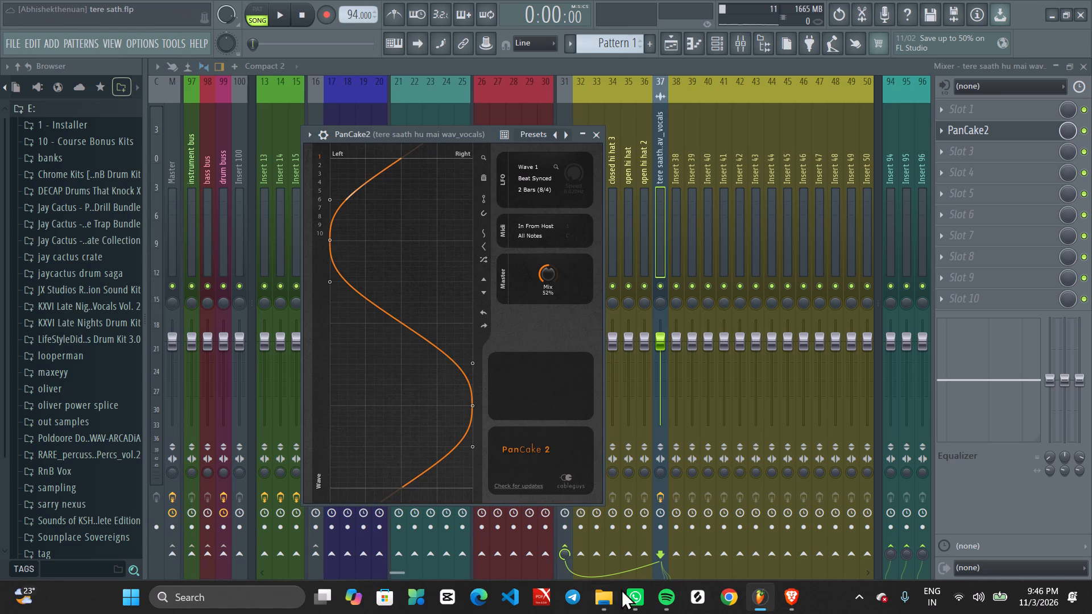
Switch to File Explorer and open the WAV file "mafinaama final master" from MCR > maafinaama finally on projects (F:).
click(607, 613)
click(102, 450)
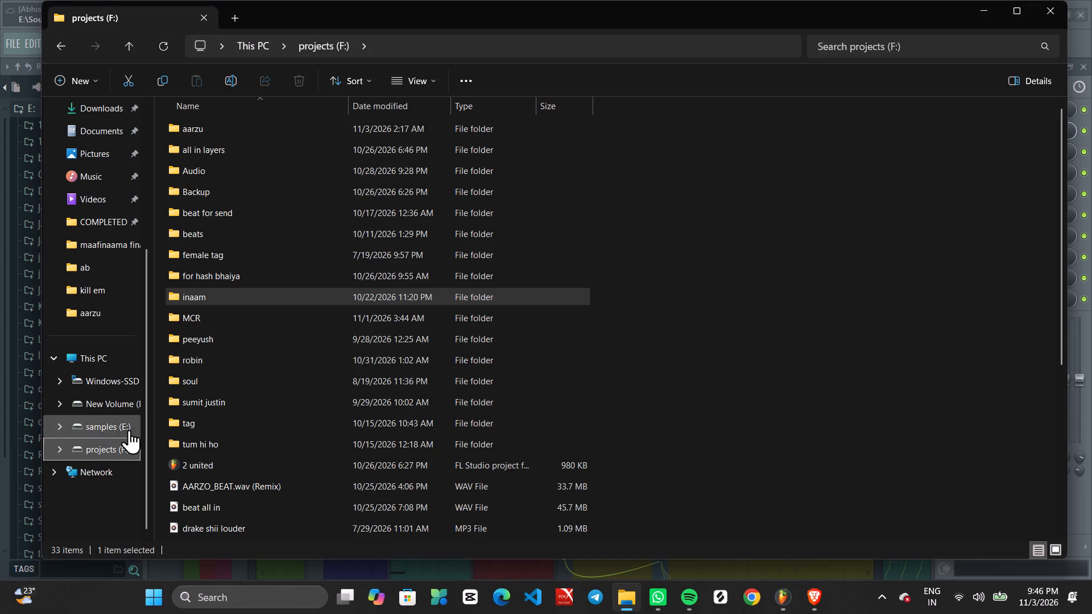
scroll(247, 356, down, 1)
double_click(227, 254)
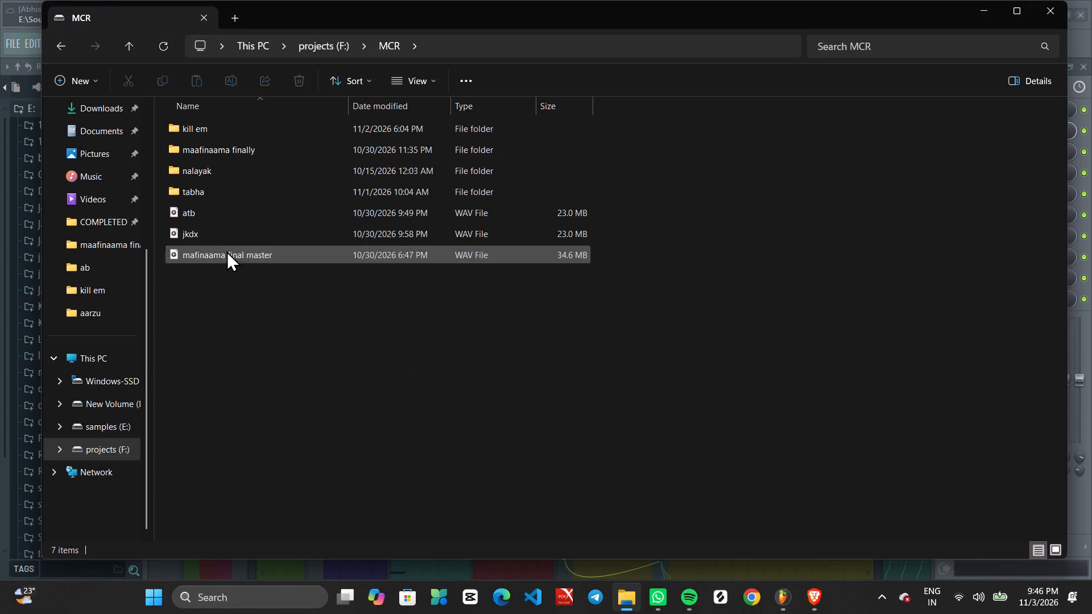
double_click(223, 143)
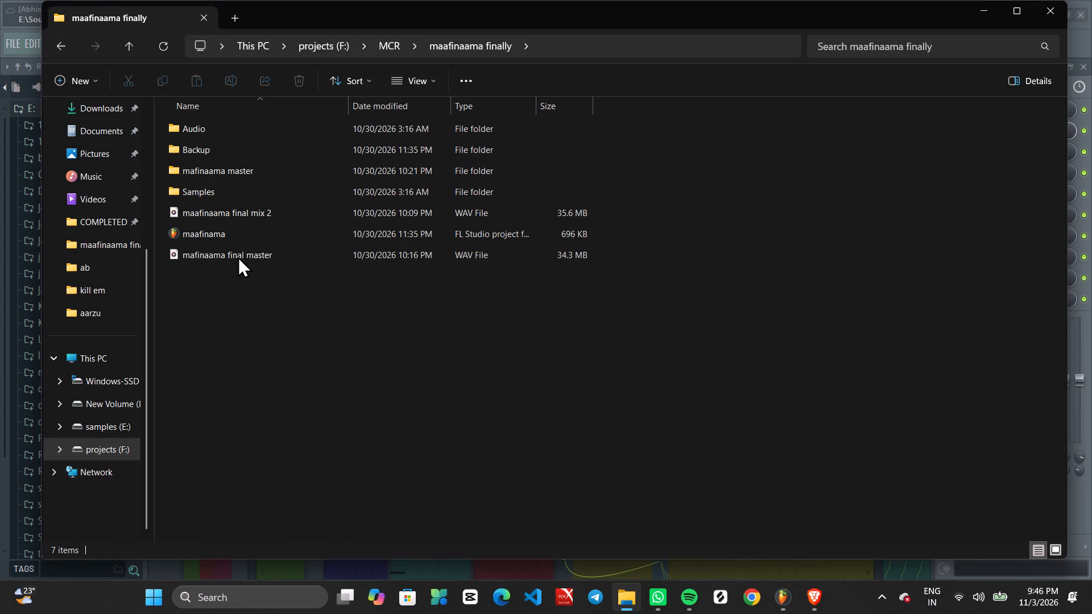
double_click(254, 258)
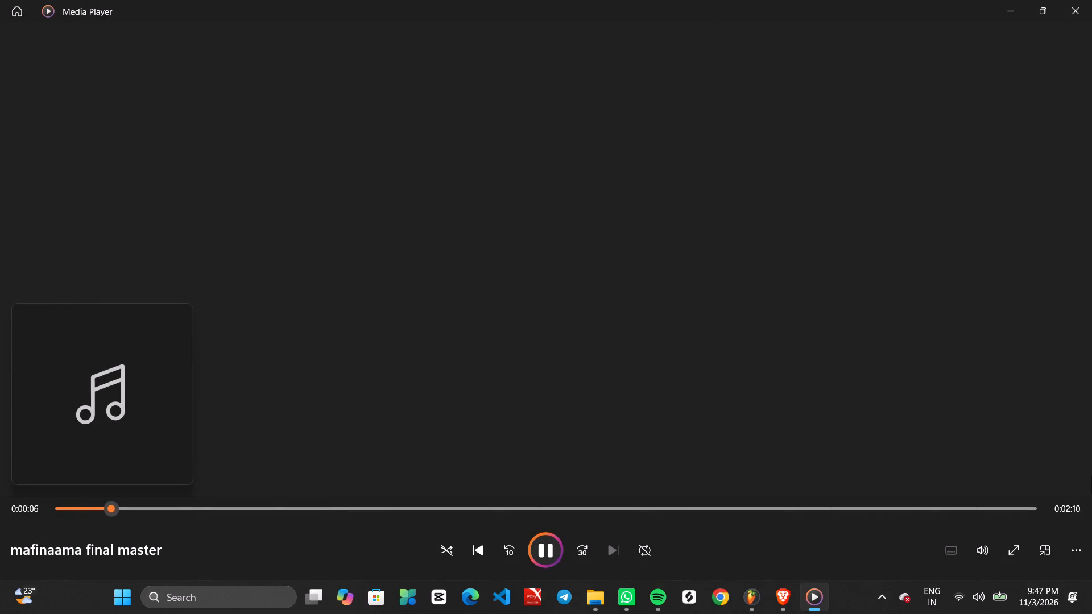
Skip close to the end of the mafinaama final master, listen to its ending, and start it playing again.
click(900, 500)
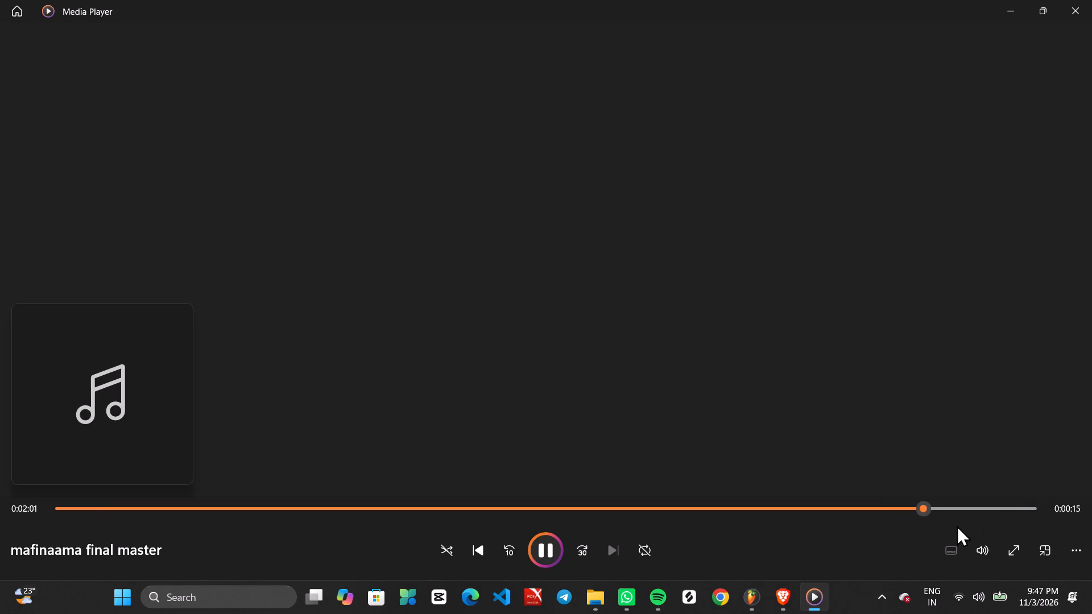
click(960, 501)
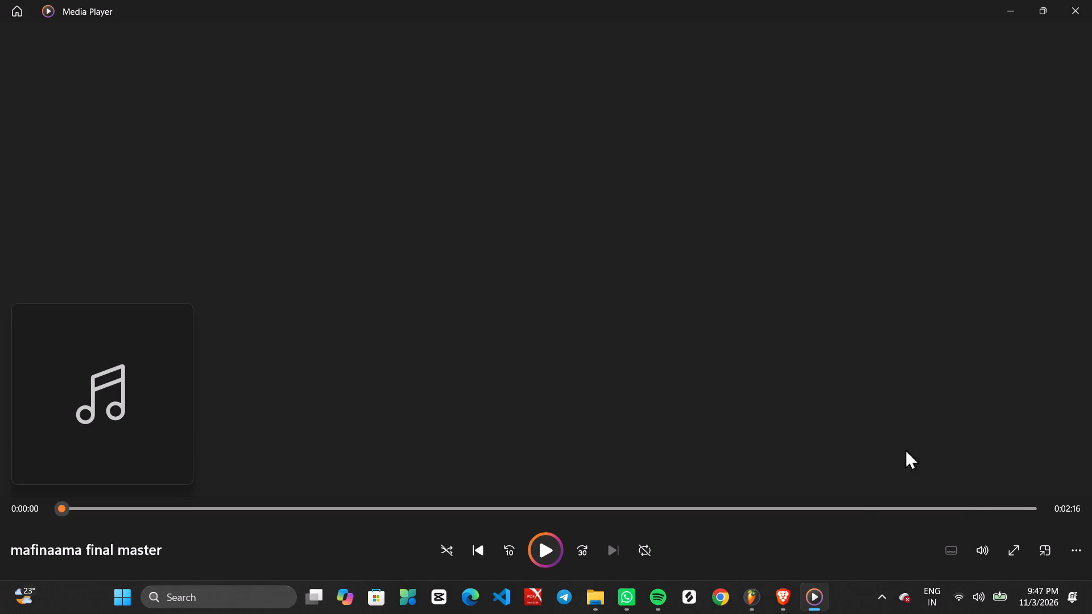
click(558, 555)
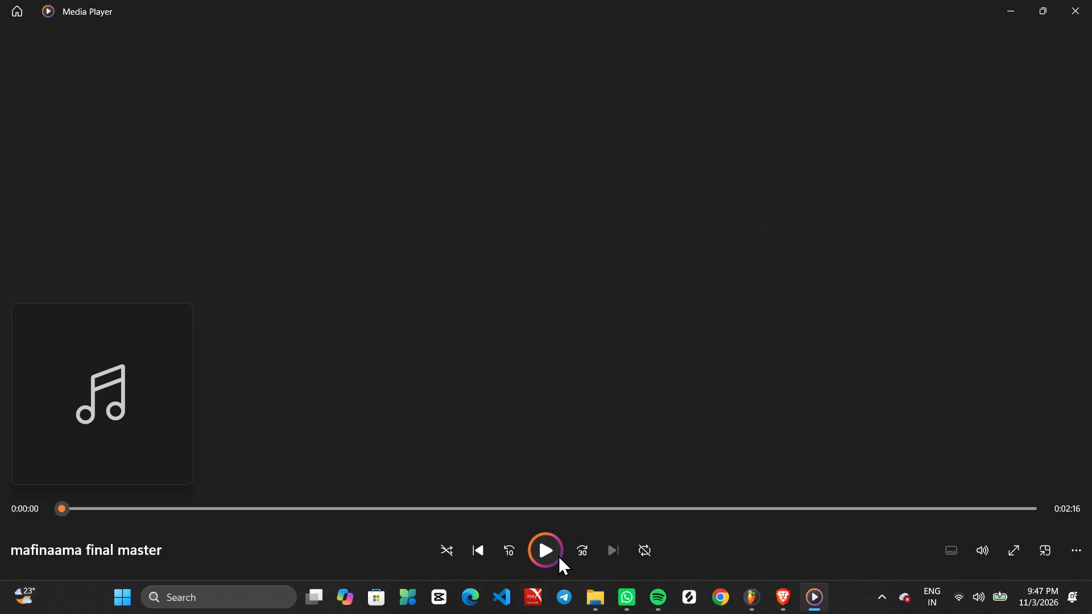
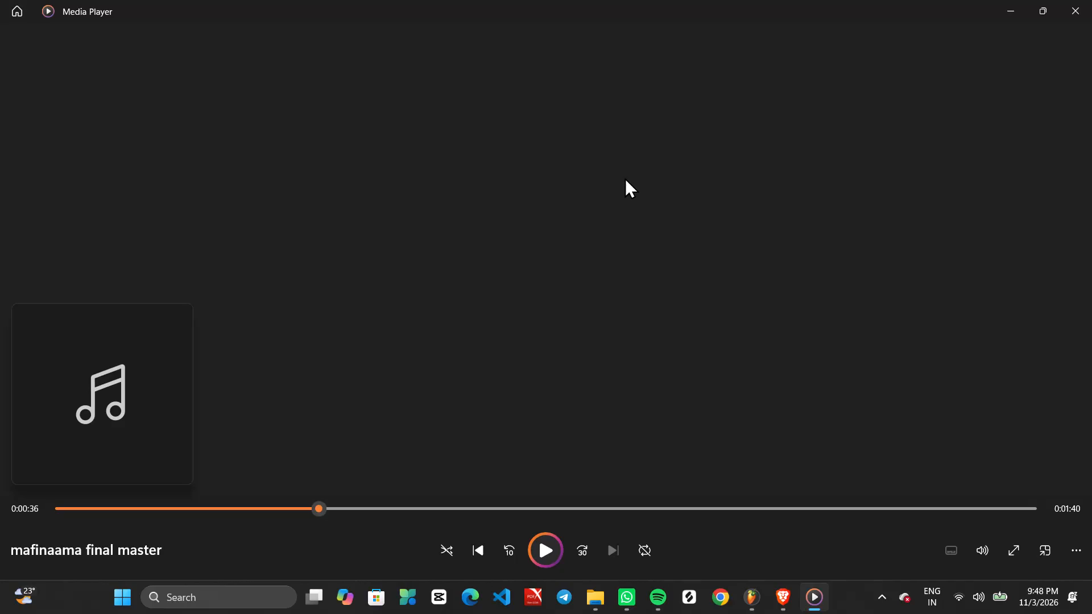
Minimize the media player and File Explorer windows to return to the "tere sath" project in FL Studio.
click(1013, 2)
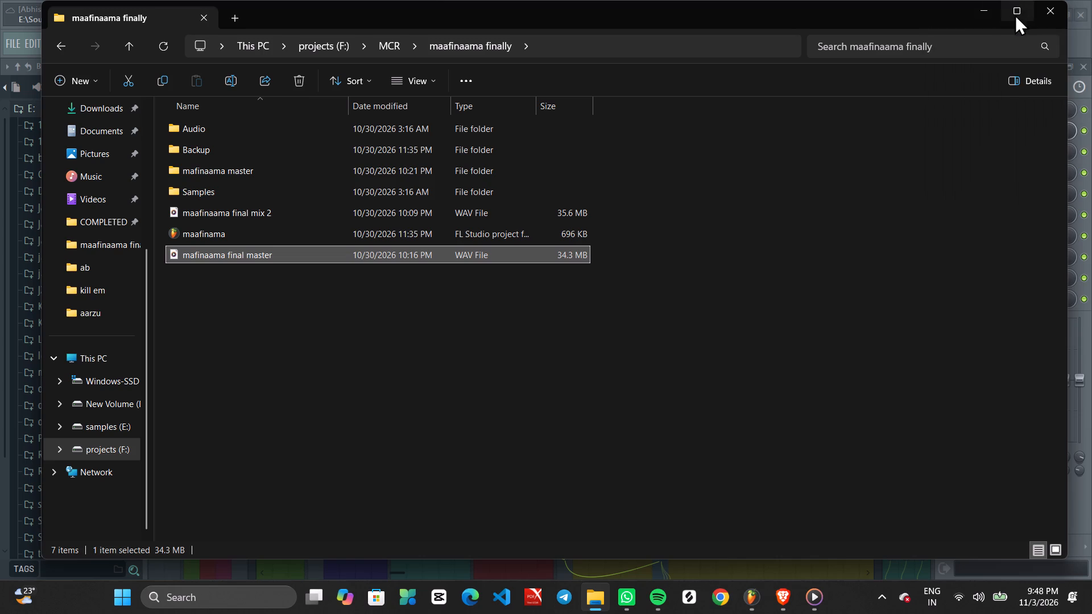
click(995, 1)
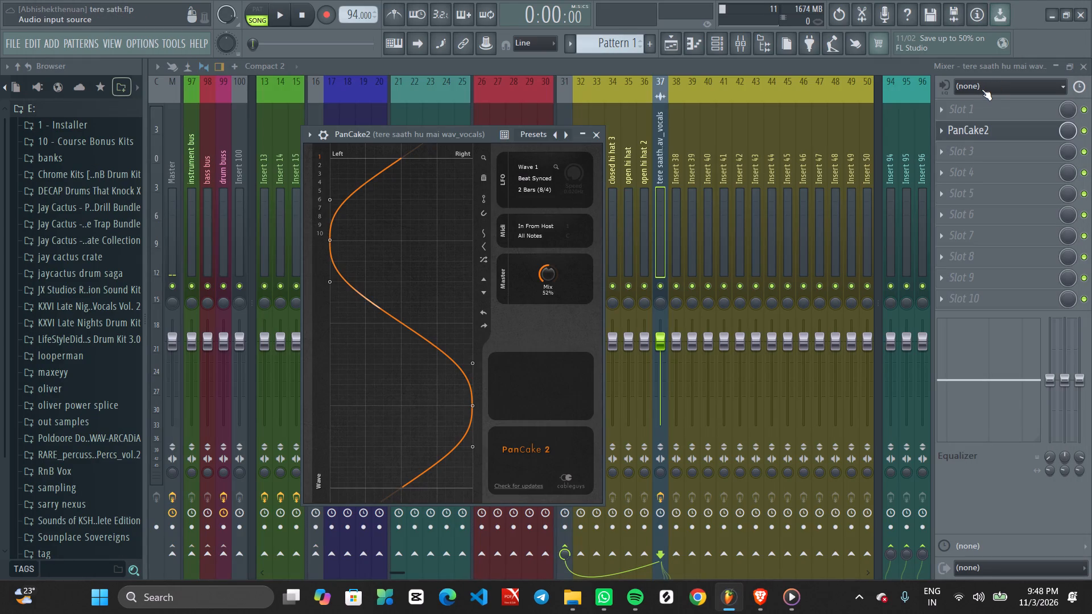
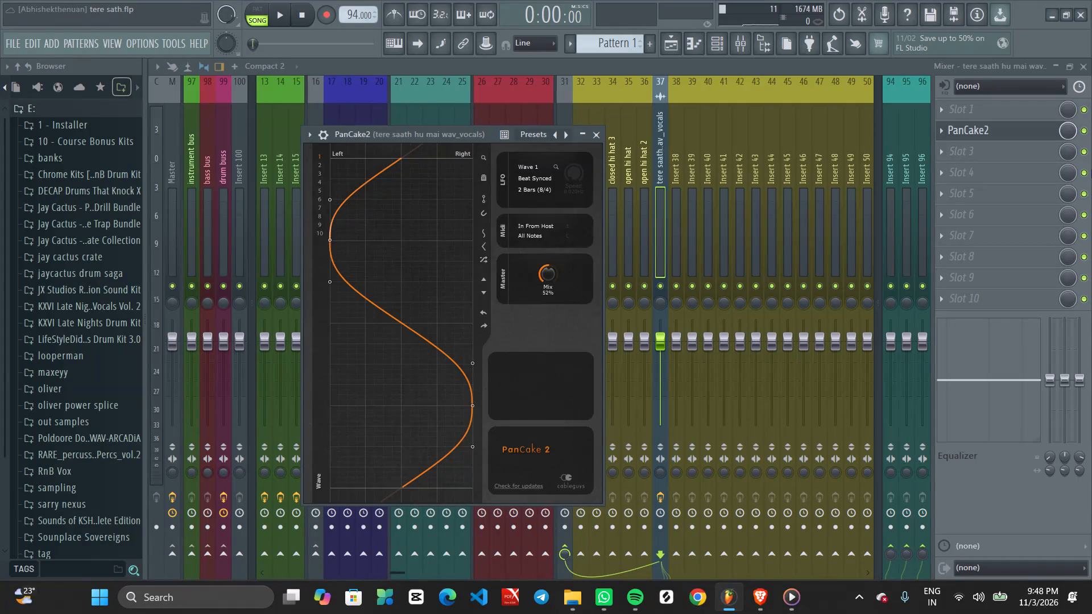
Close FL Studio, saving the changes to the "tere sath" project.
click(1079, 20)
click(528, 337)
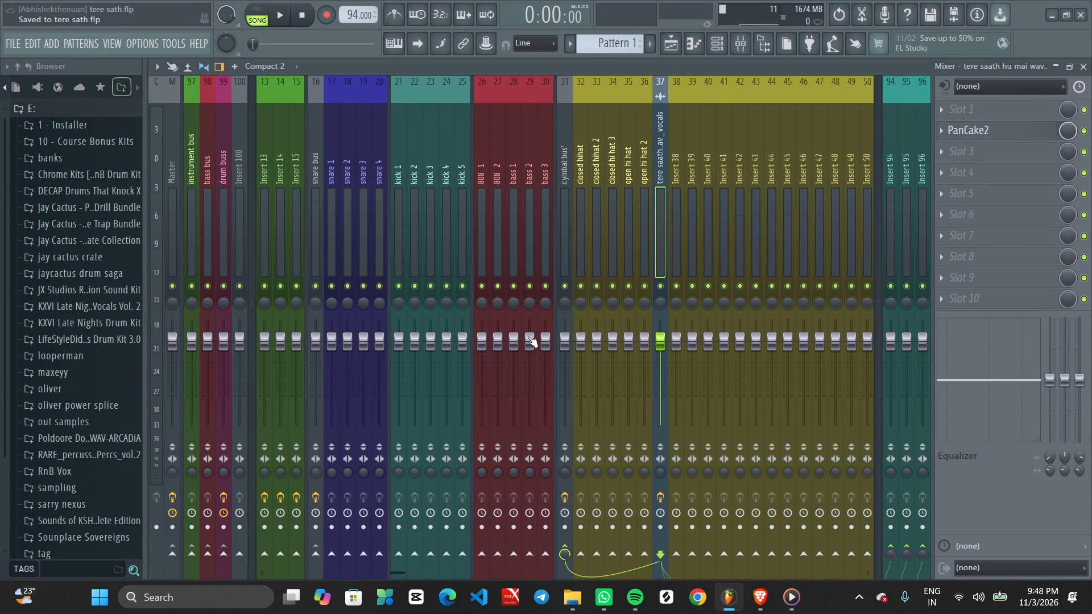
Switch to the File Explorer window with the maafinaama project folder.
click(607, 608)
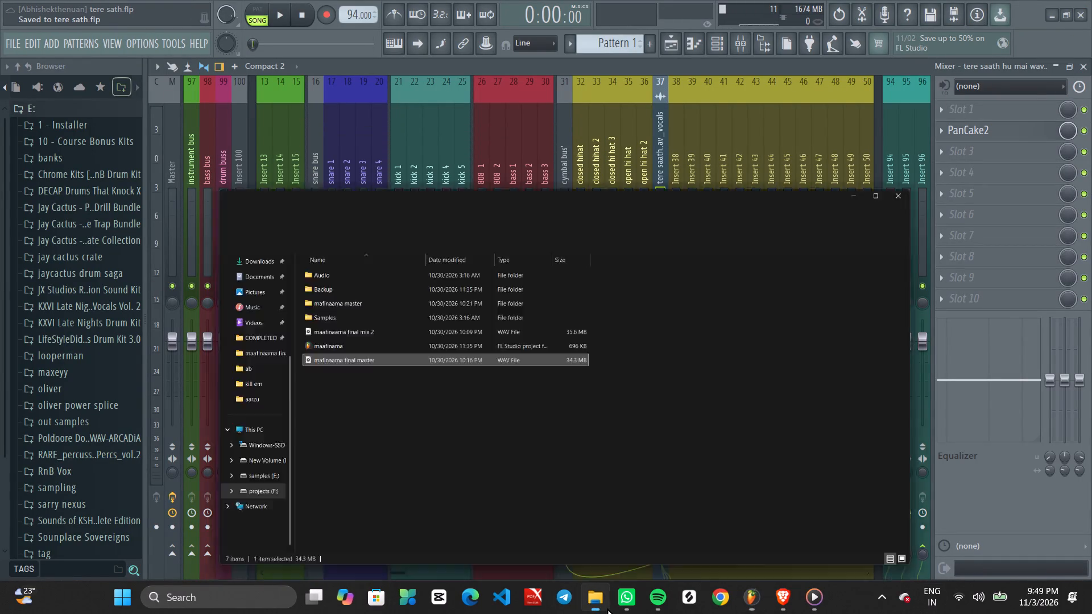
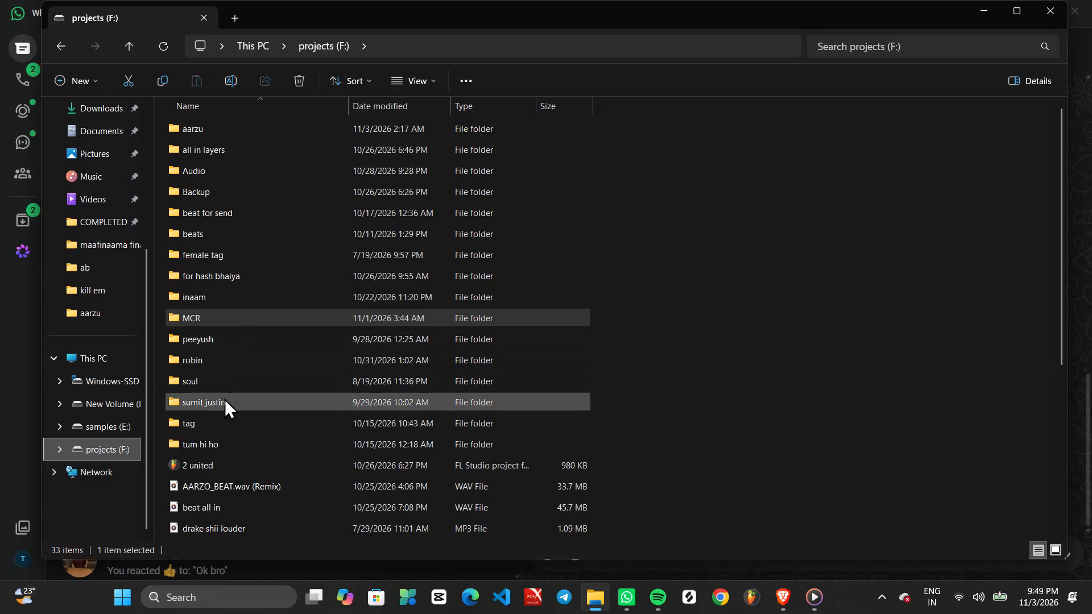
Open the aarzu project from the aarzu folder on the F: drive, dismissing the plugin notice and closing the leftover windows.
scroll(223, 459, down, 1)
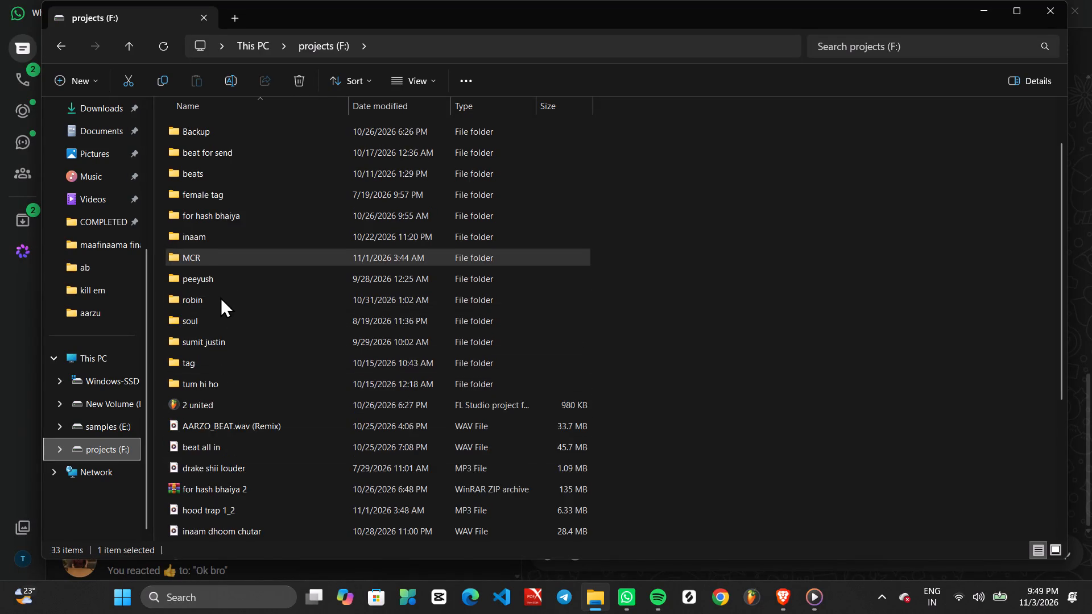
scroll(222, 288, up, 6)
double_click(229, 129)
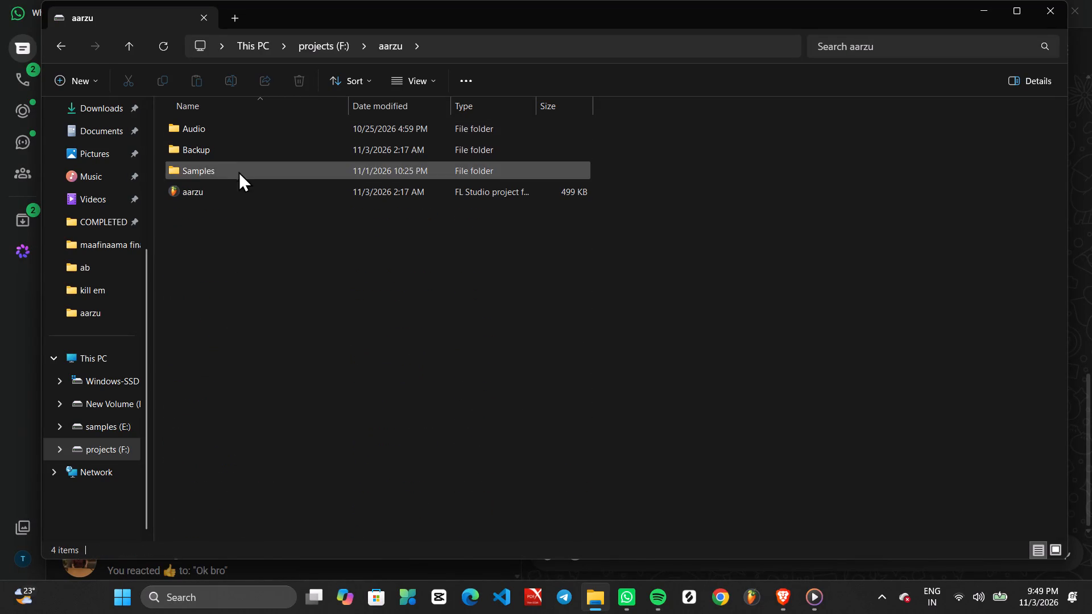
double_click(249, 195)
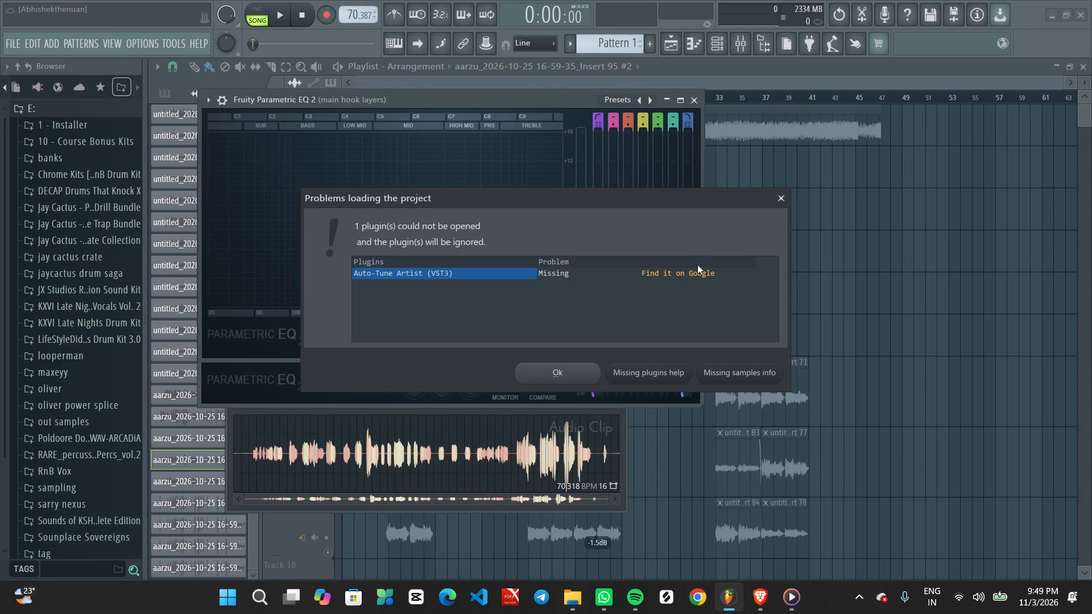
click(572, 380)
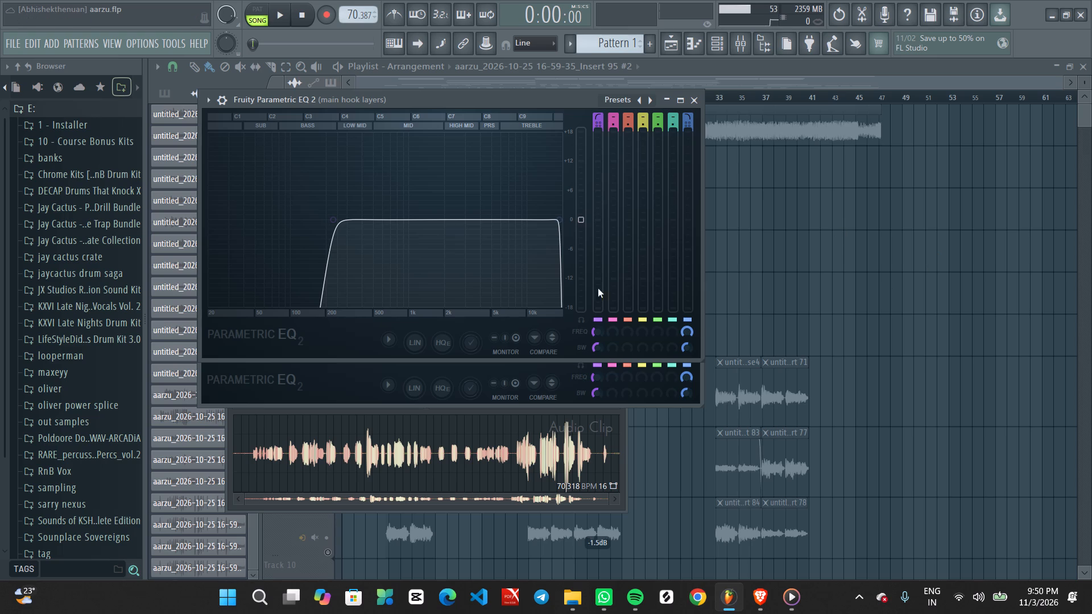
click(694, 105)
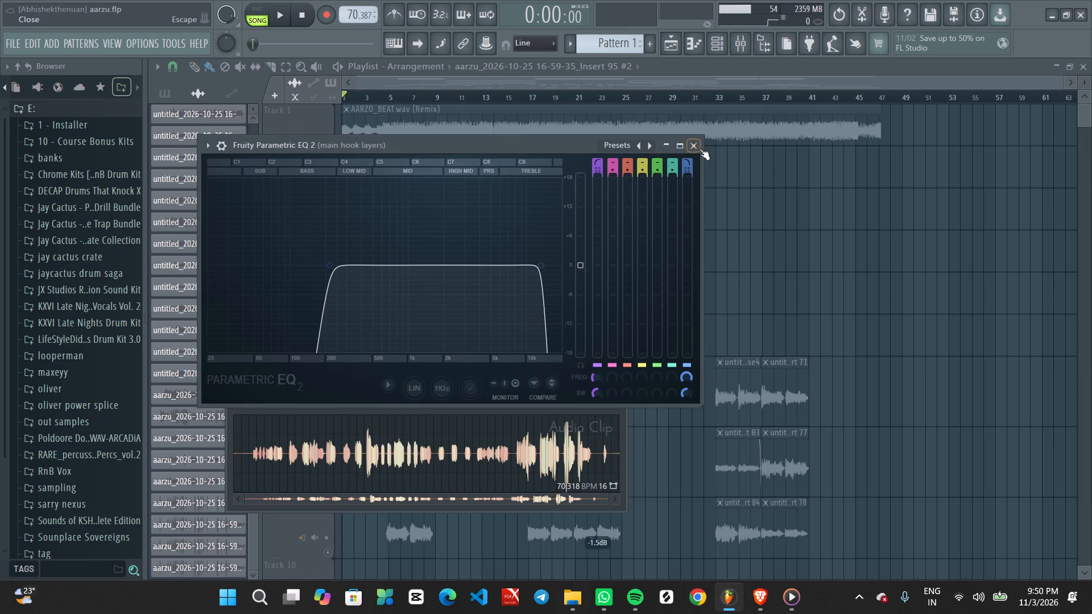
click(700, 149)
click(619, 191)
Look over the aarzu playlist from the beat track down through the hook, verse and insert vocal tracks.
scroll(518, 256, down, 1)
scroll(518, 256, up, 1)
scroll(518, 256, down, 4)
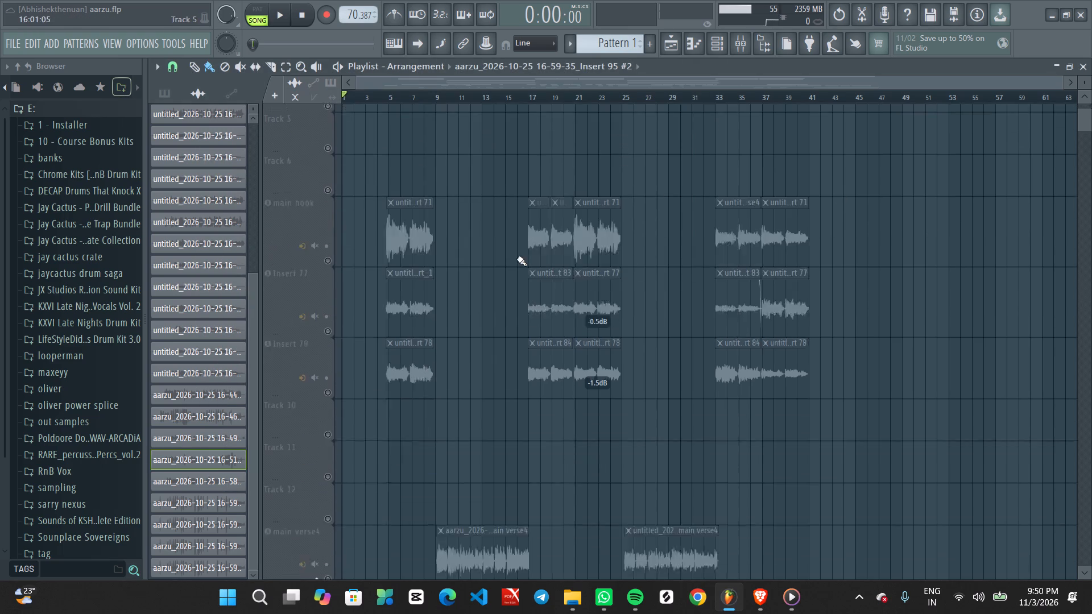
scroll(517, 258, down, 2)
scroll(526, 305, down, 9)
scroll(527, 308, up, 1)
scroll(527, 308, down, 11)
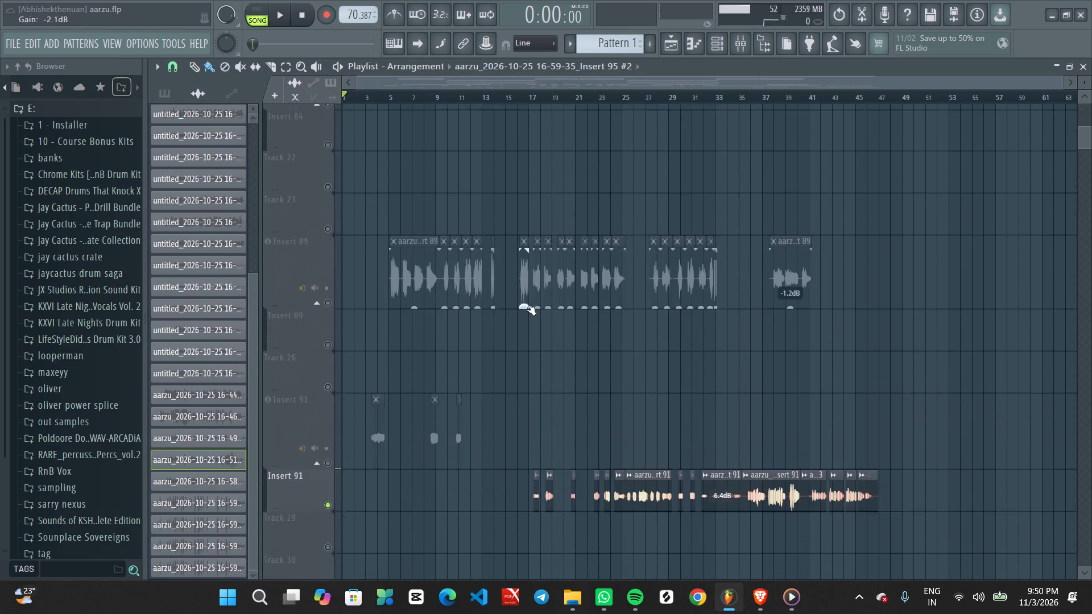
scroll(528, 299, up, 20)
scroll(528, 299, up, 2)
scroll(480, 287, up, 9)
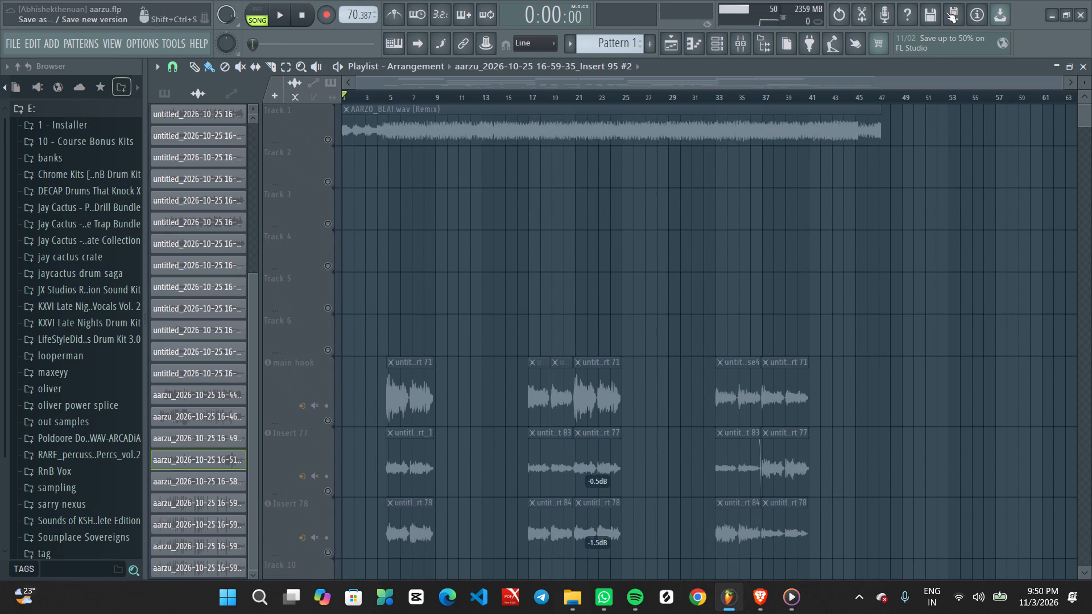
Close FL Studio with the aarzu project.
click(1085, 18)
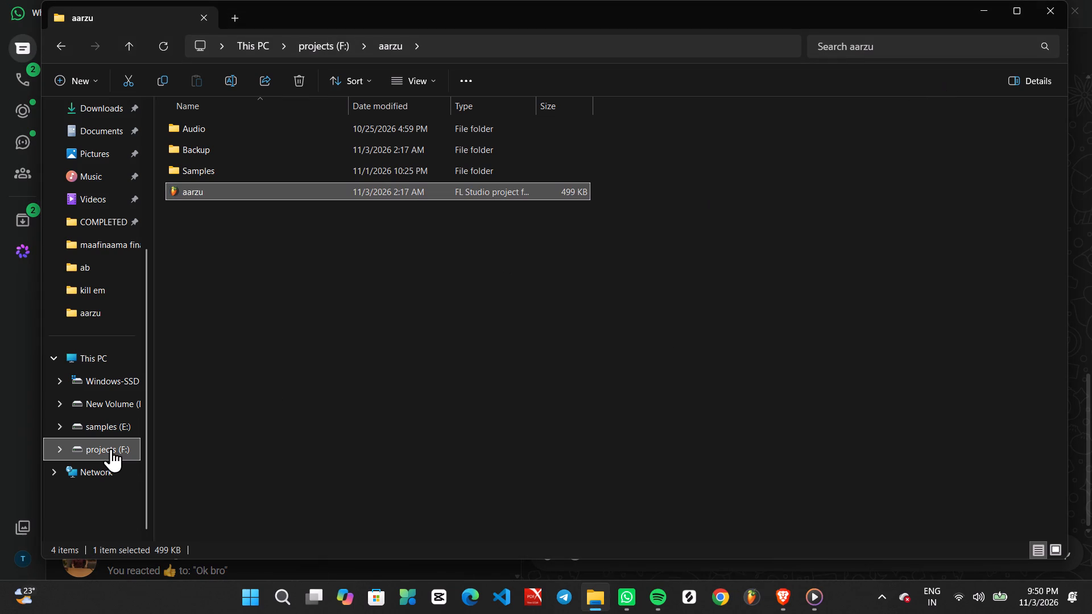
Open the tere sath project from F:\inaam\tere sath, dismissing the plugin notice and closing the PanCake2 and sample windows.
click(111, 449)
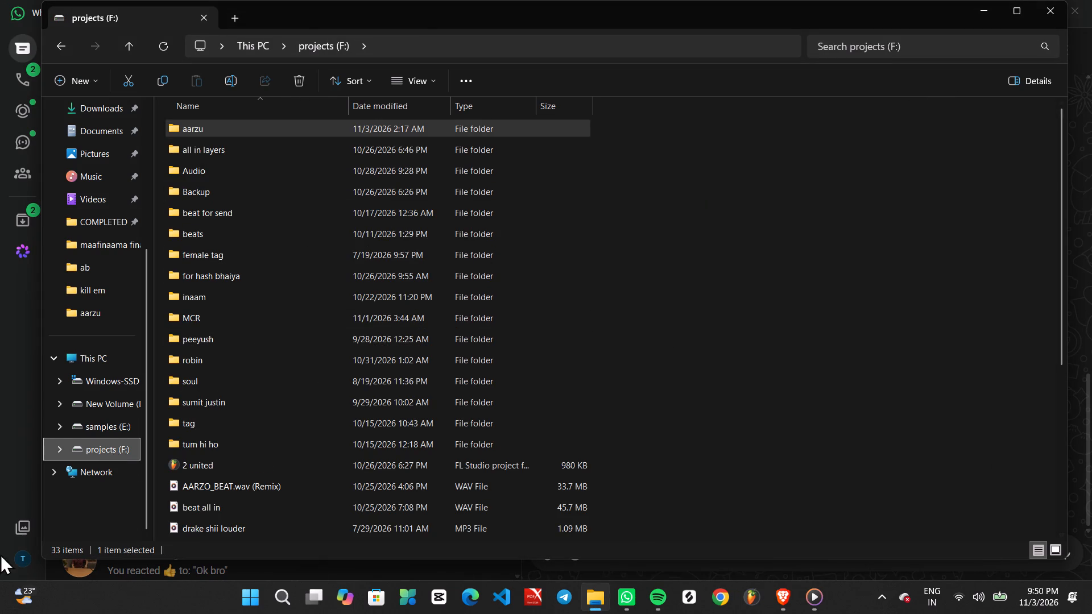
double_click(241, 296)
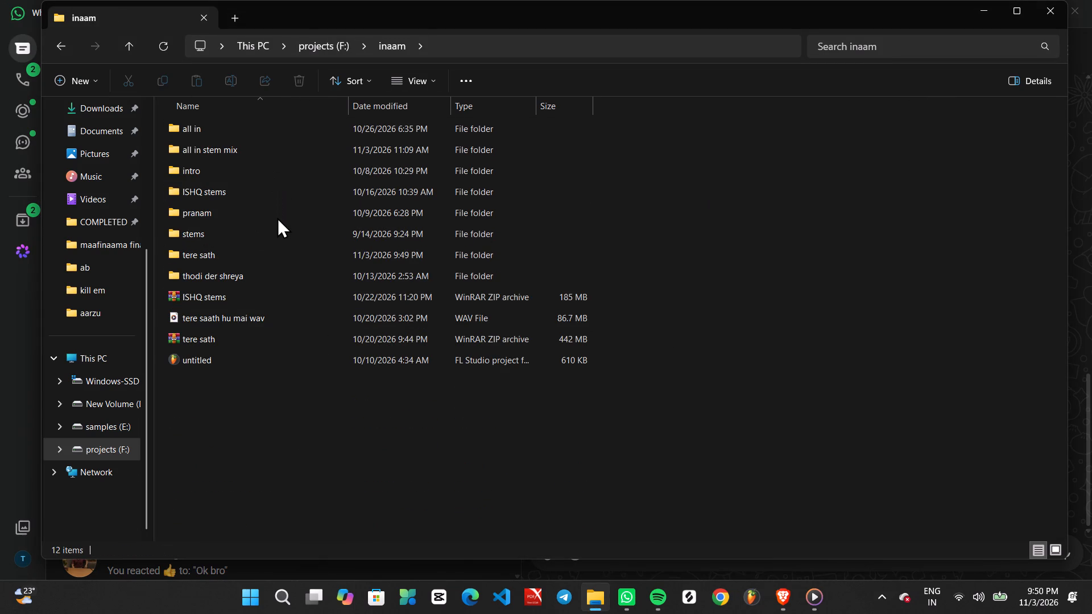
double_click(277, 256)
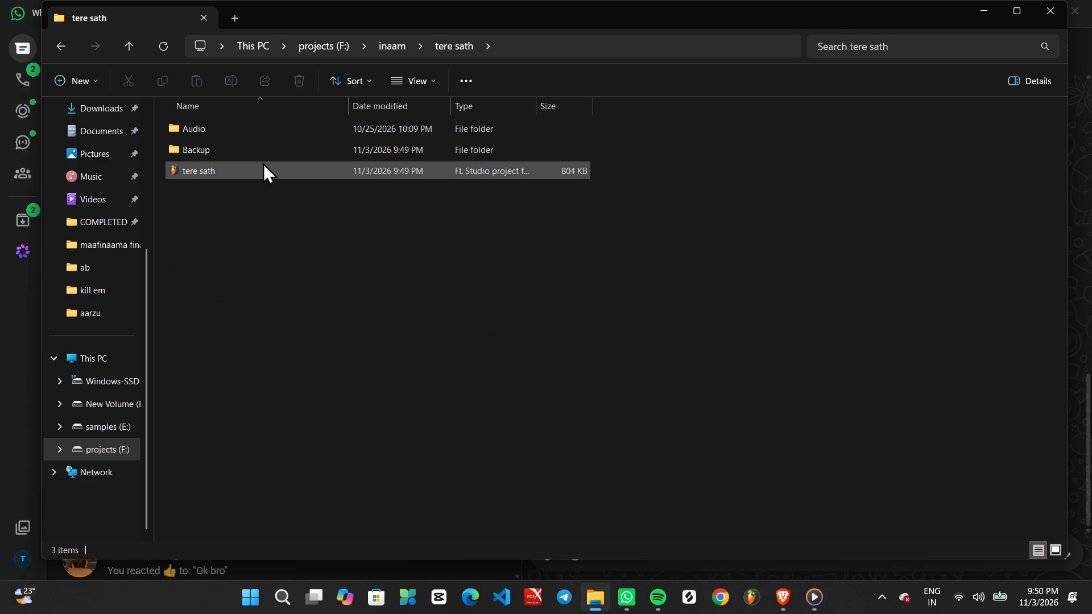
double_click(267, 171)
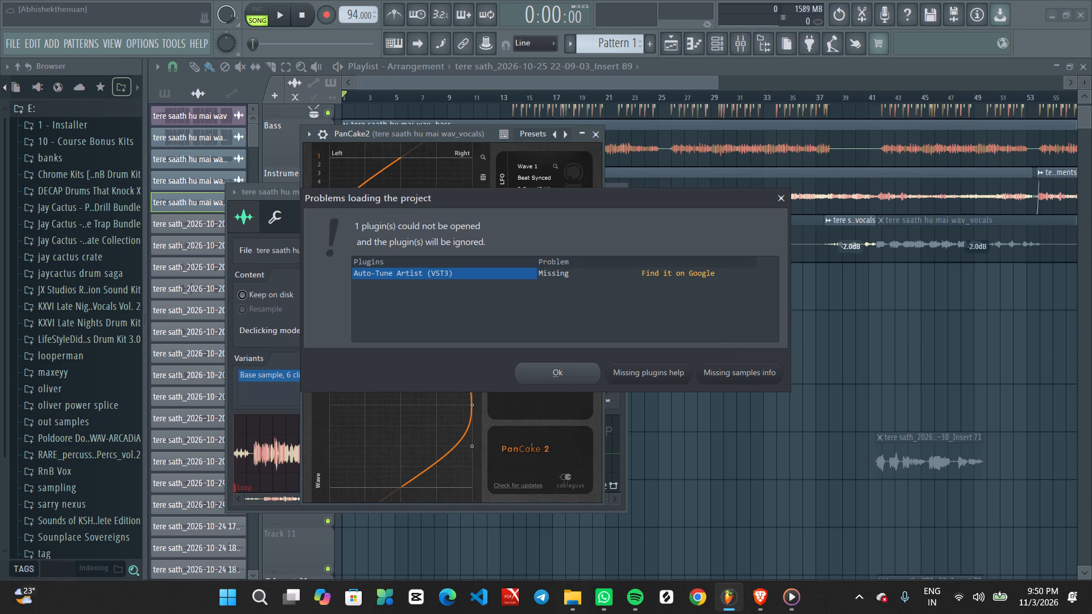
click(589, 379)
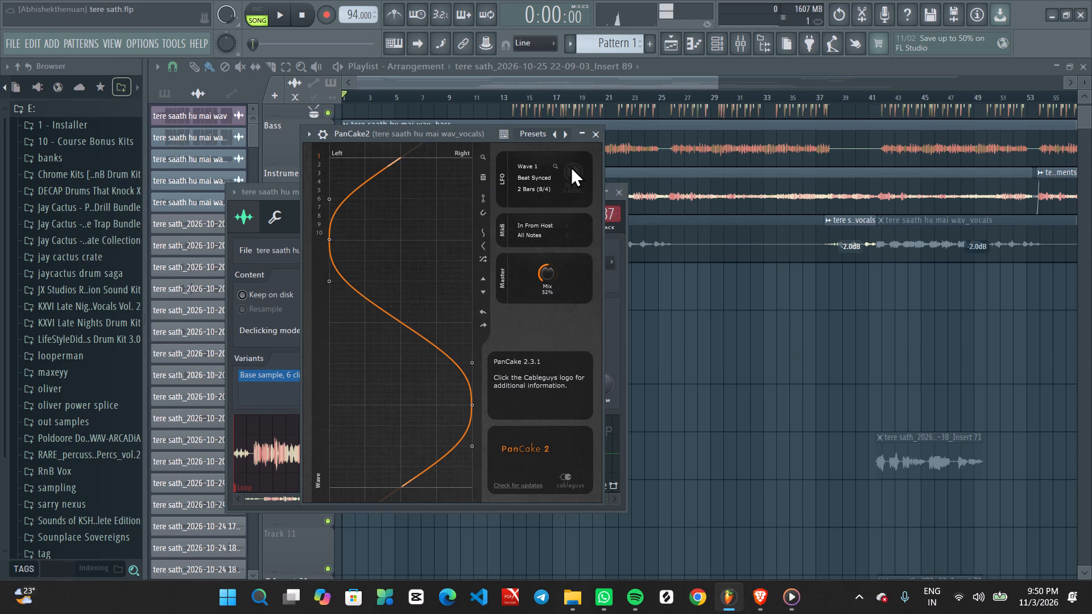
click(595, 135)
click(619, 195)
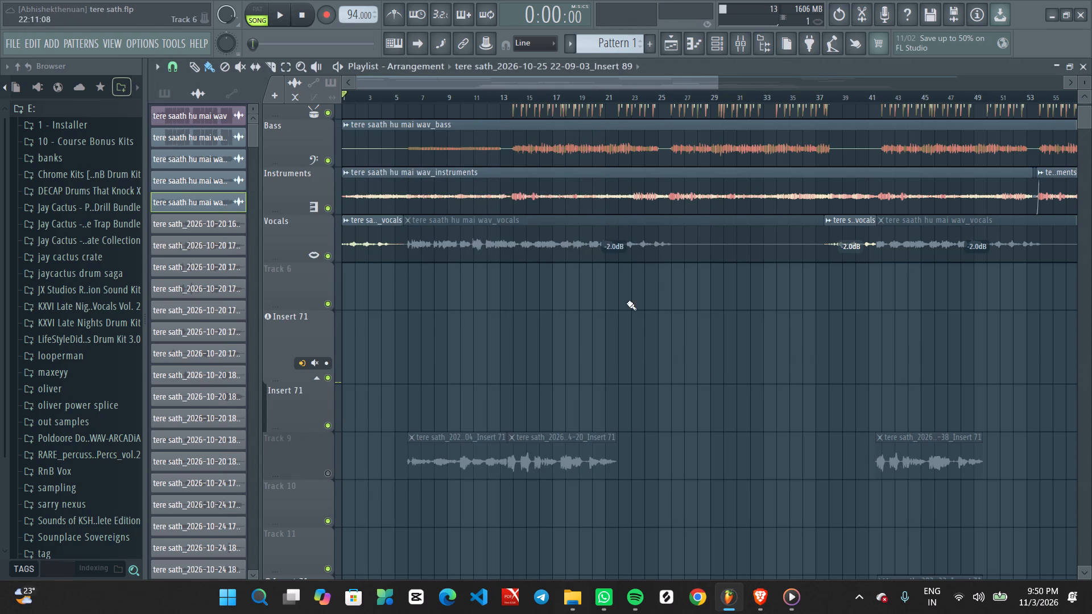
Look over the tere sath playlist, covering the Drums, Bass, Instruments and Vocals stems across the whole song.
scroll(602, 95, down, 15)
scroll(507, 292, up, 9)
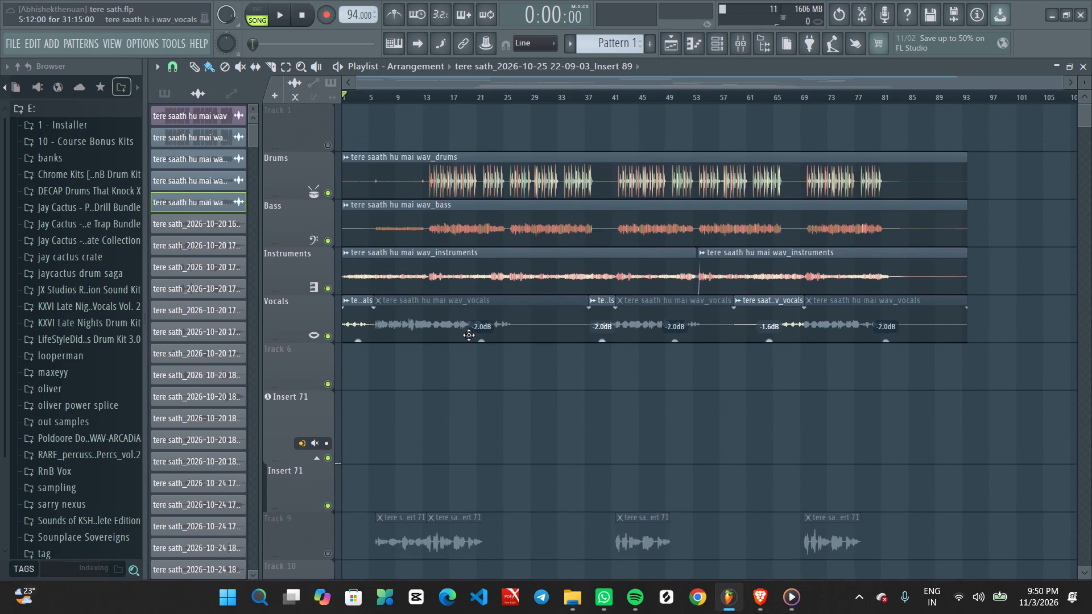
scroll(465, 320, up, 7)
ctrl+scroll(411, 402, up, 3)
middle_drag(428, 413, 532, 413)
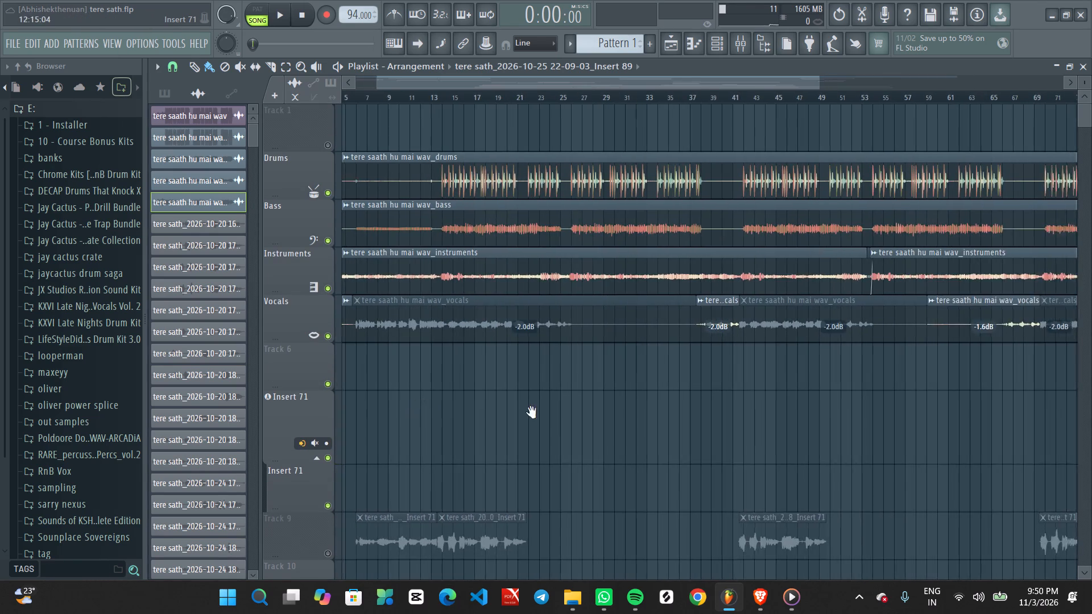
middle_drag(532, 413, 773, 381)
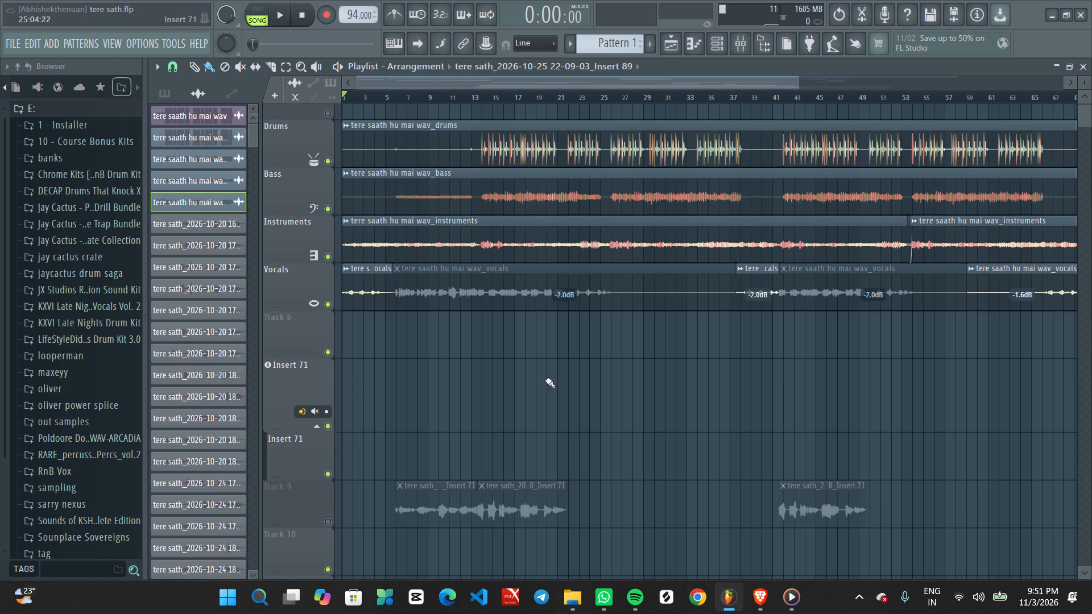
ctrl+scroll(503, 388, down, 6)
scroll(453, 397, up, 7)
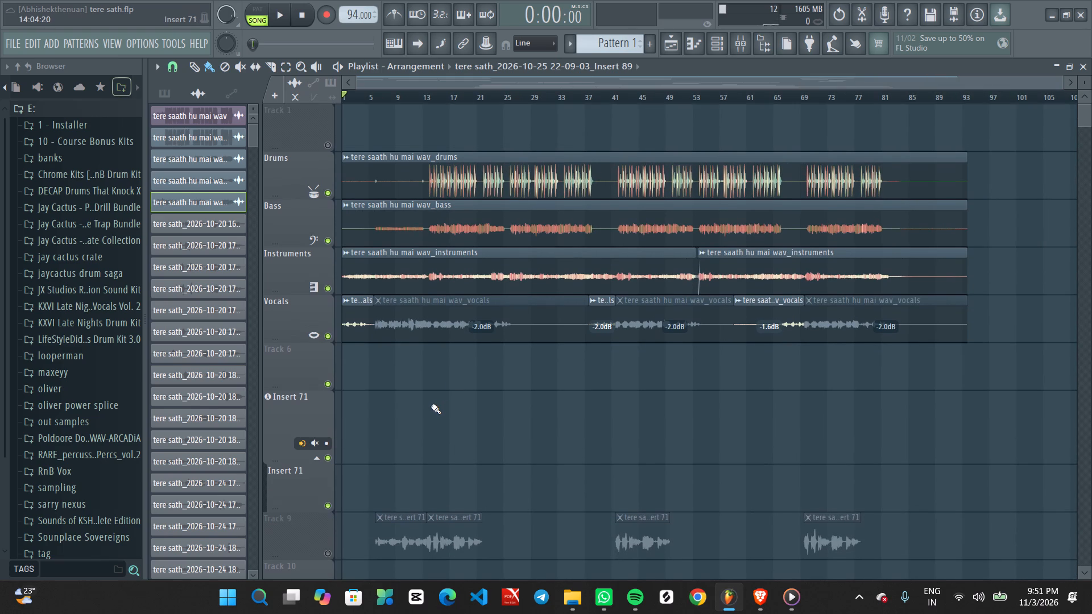
scroll(431, 406, up, 1)
Play the song from the start while examining the stem tracks and the vocal takes below them.
key(space)
key(space)
scroll(410, 436, up, 3)
middle_drag(406, 437, 814, 426)
key(space)
scroll(545, 429, up, 1)
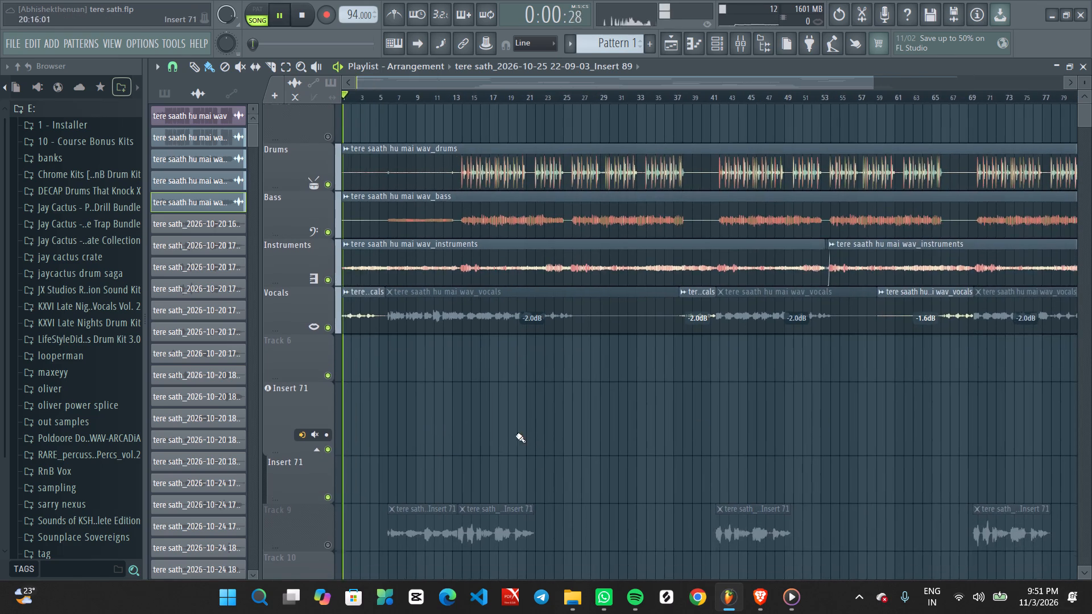
scroll(516, 435, up, 2)
middle_drag(459, 442, 892, 563)
alt+scroll(475, 430, up, 2)
alt+scroll(473, 371, down, 8)
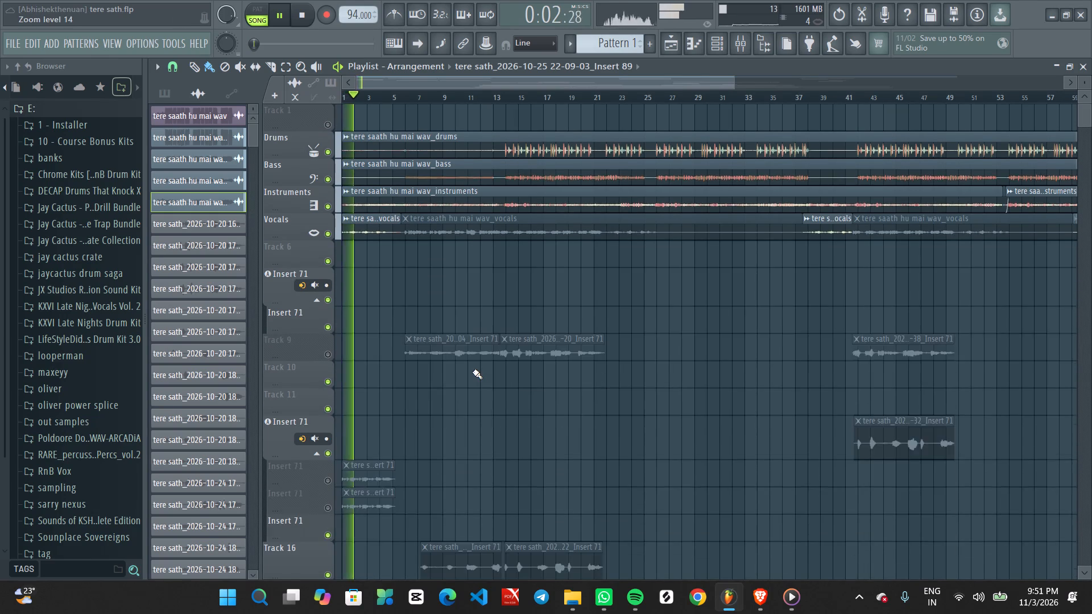
ctrl+scroll(473, 369, up, 2)
middle_drag(471, 376, 684, 420)
ctrl+scroll(544, 371, down, 2)
Check the drums clip's channel settings and its linked mixer track, and return to the playlist with playback stopped.
double_click(568, 148)
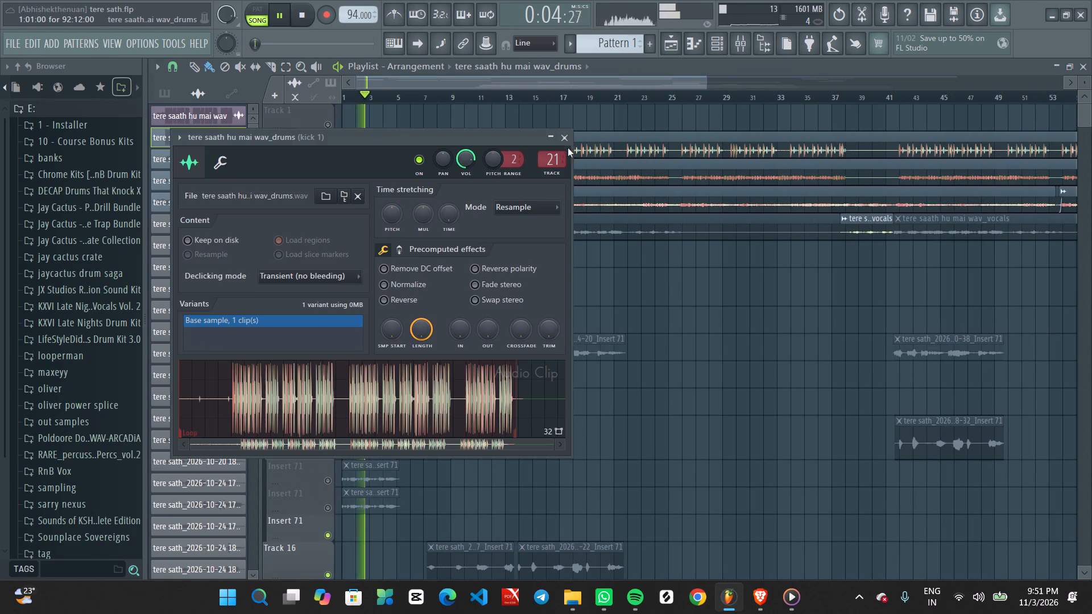
key(space)
double_click(545, 159)
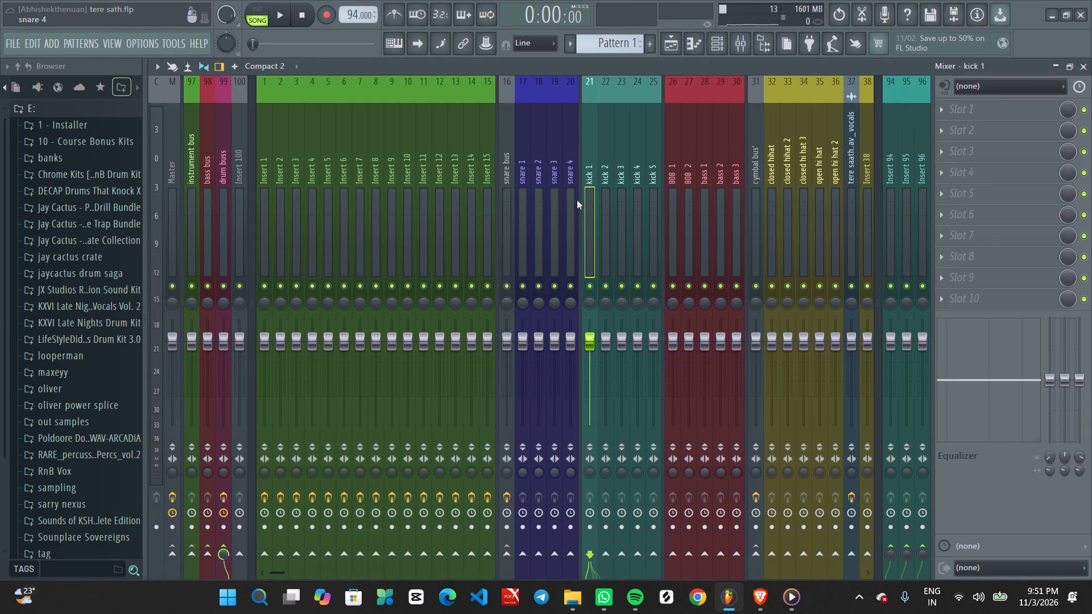
key(space)
click(674, 38)
key(space)
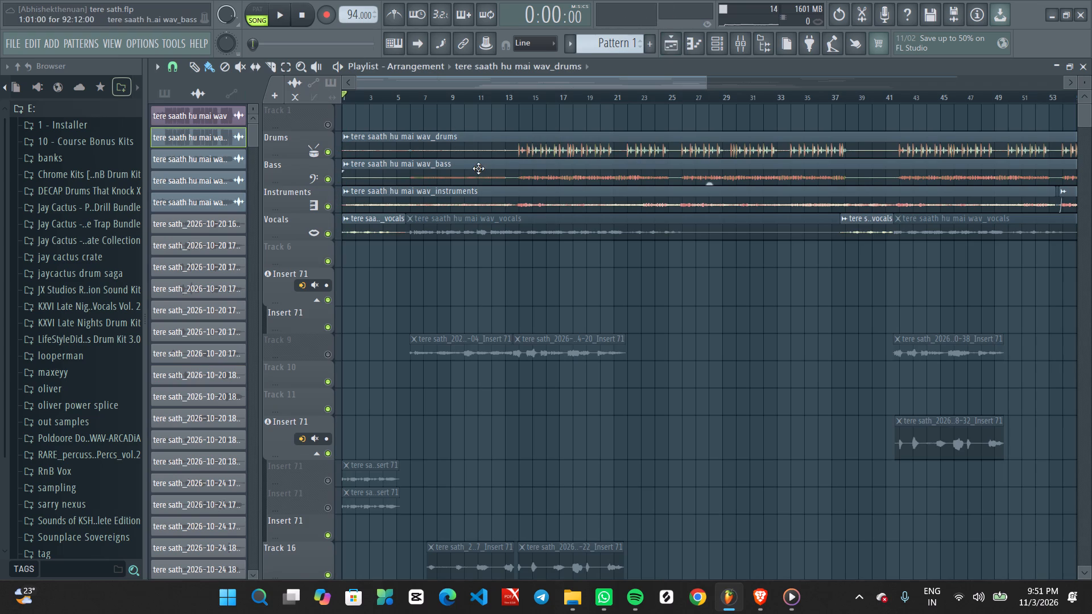
Audition the section before the drums enter, restarting playback from about bar 7.
ctrl+scroll(479, 168, down, 3)
click(450, 90)
key(space)
scroll(488, 285, up, 4)
middle_drag(501, 301, 697, 345)
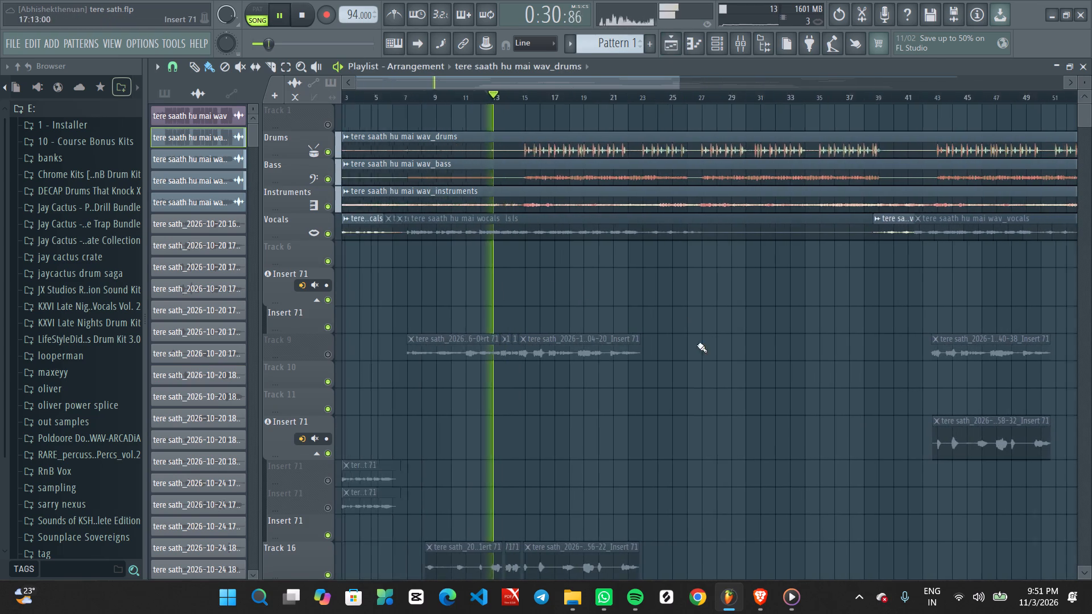
key(ctrl+space)
ctrl+scroll(647, 320, down, 3)
scroll(441, 216, up, 2)
click(433, 94)
key(space)
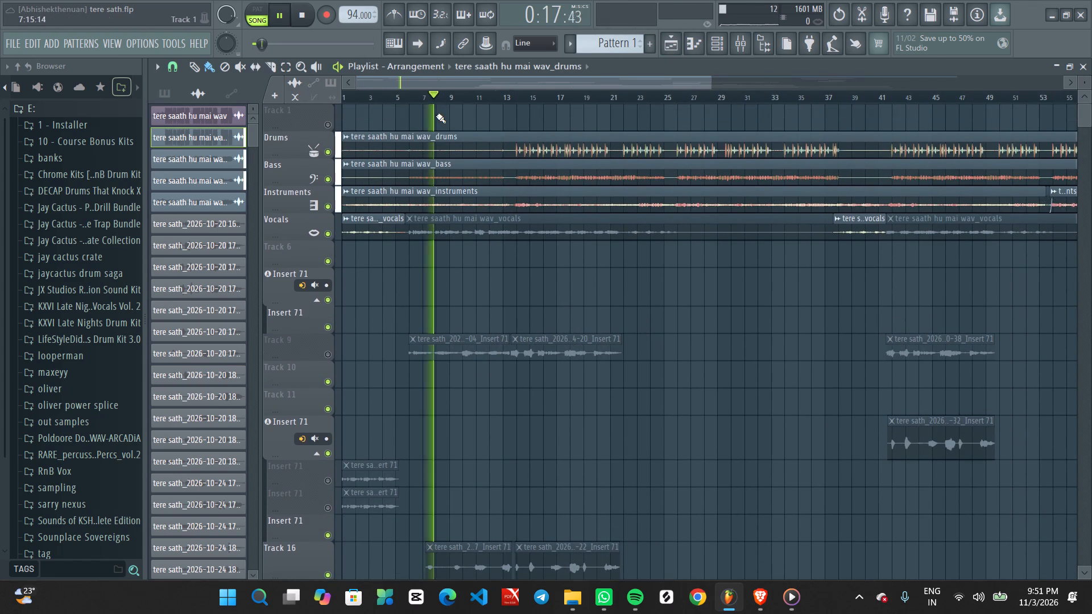
ctrl+scroll(494, 243, up, 3)
middle_drag(481, 280, 706, 333)
ctrl+scroll(618, 304, down, 4)
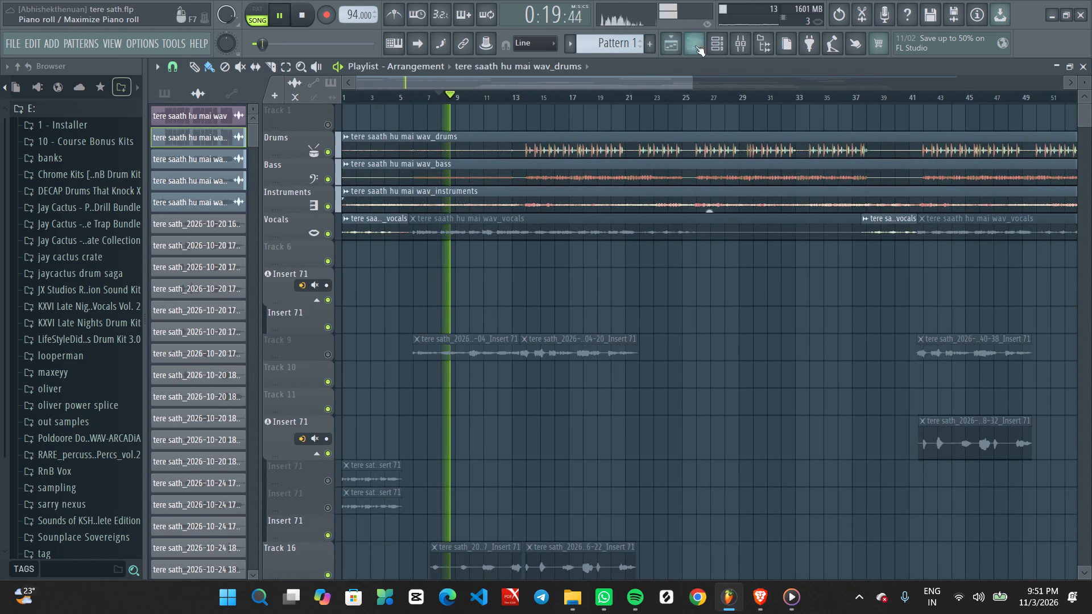
Compare the mixer meters during playback before the drums and again from about bar 14, where the drums enter.
click(734, 47)
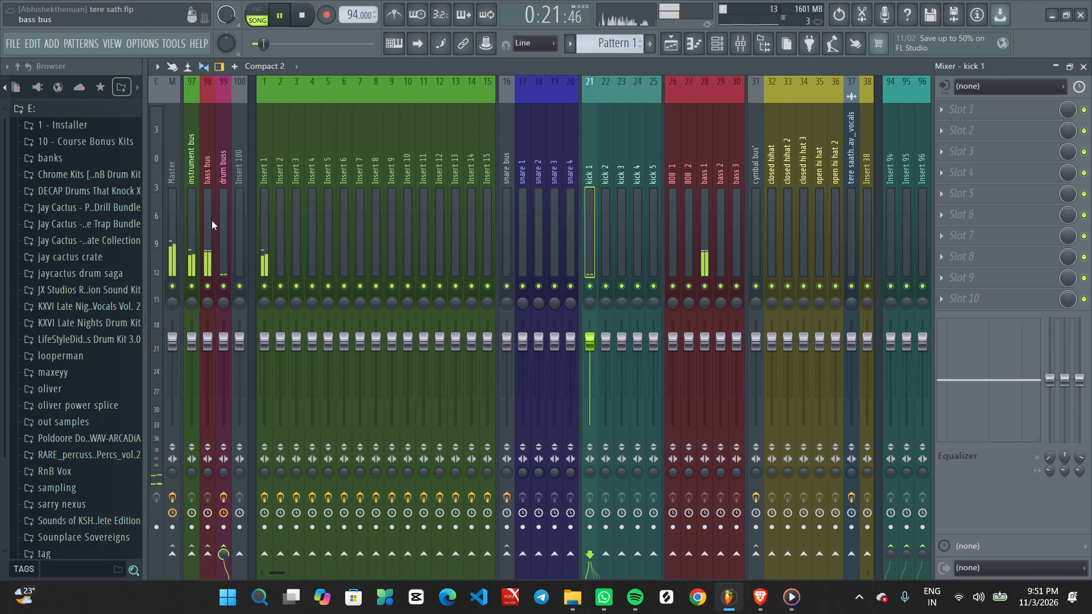
click(676, 42)
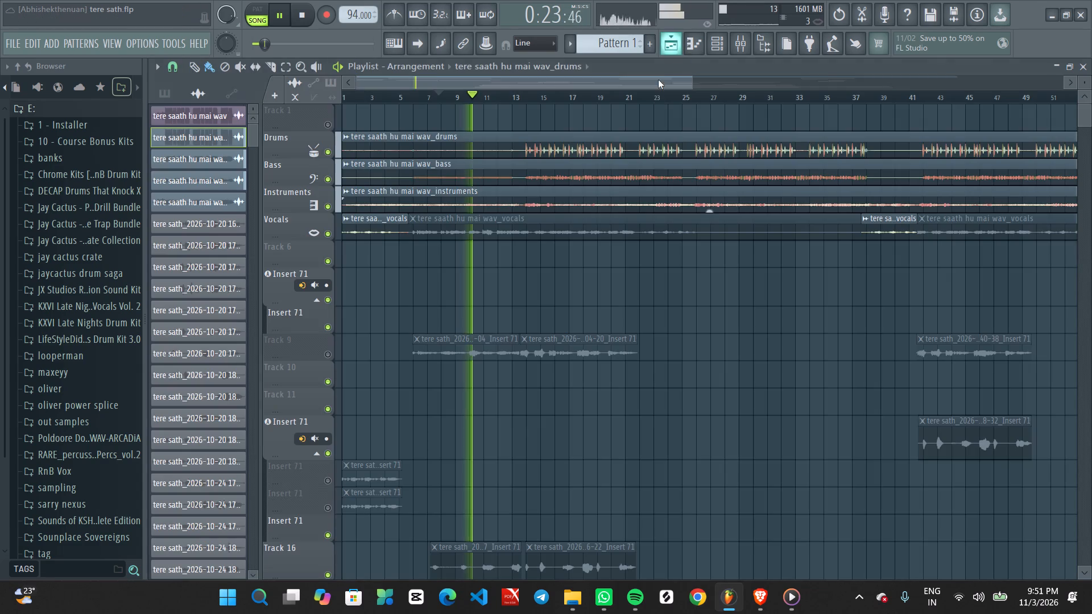
click(525, 94)
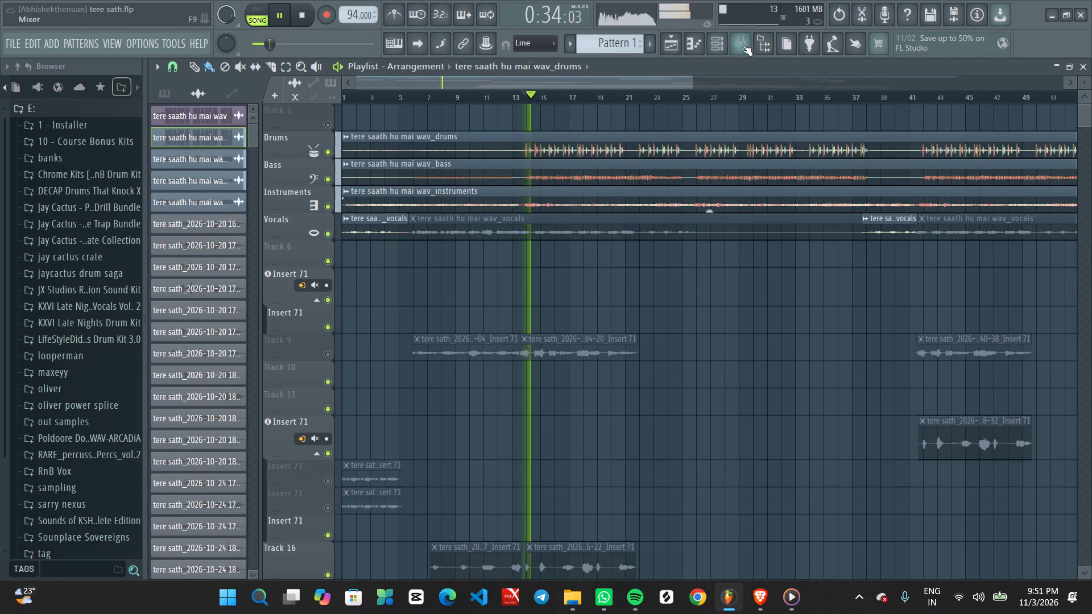
click(748, 43)
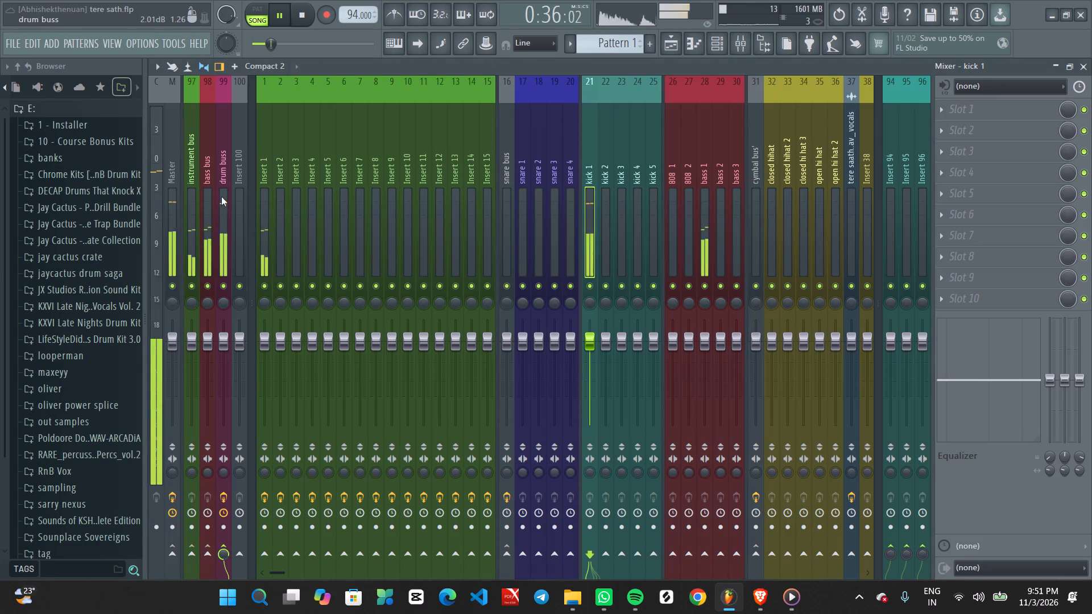
Open The Glue compressor on the drum buss mixer track.
click(221, 197)
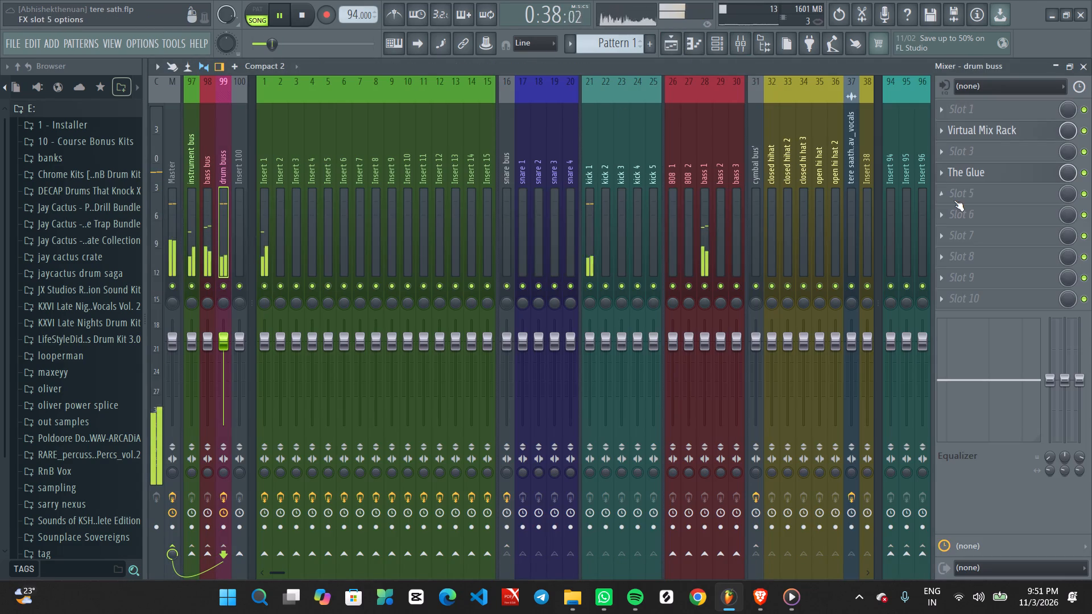
click(980, 171)
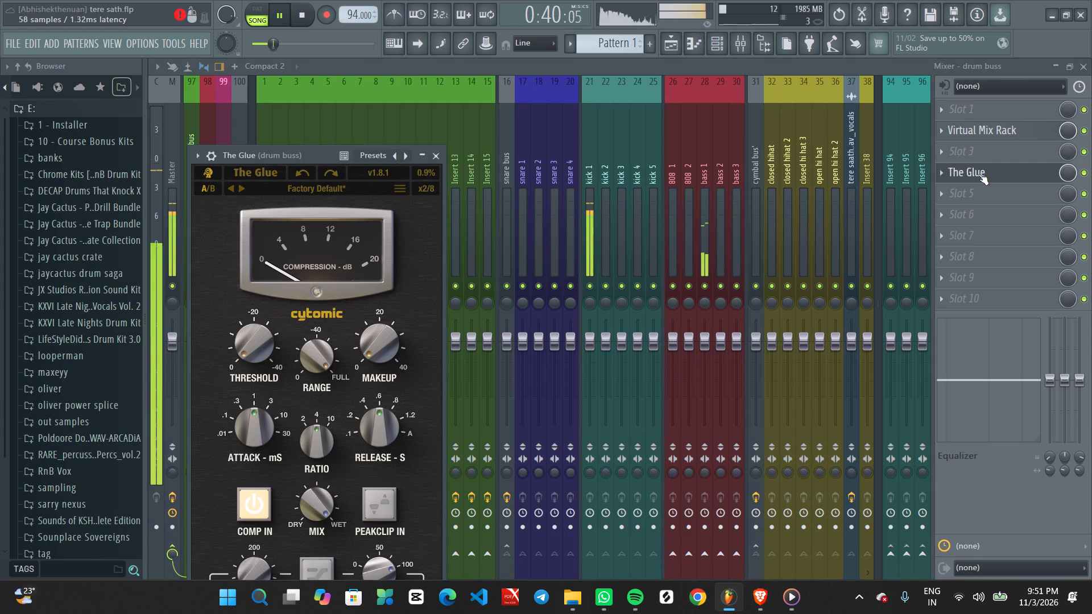
Set The Glue's threshold to about -2.8 dB and its attack to 3 ms on the drum buss during playback, and close it.
drag(317, 154, 472, 156)
scroll(426, 343, up, 1)
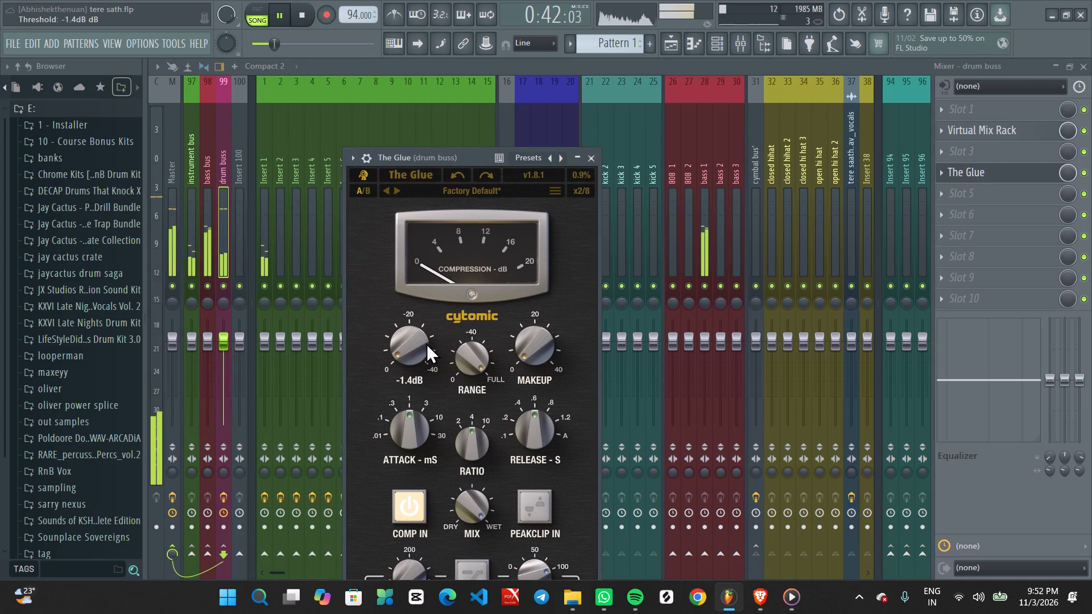
scroll(426, 343, up, 3)
scroll(407, 426, up, 2)
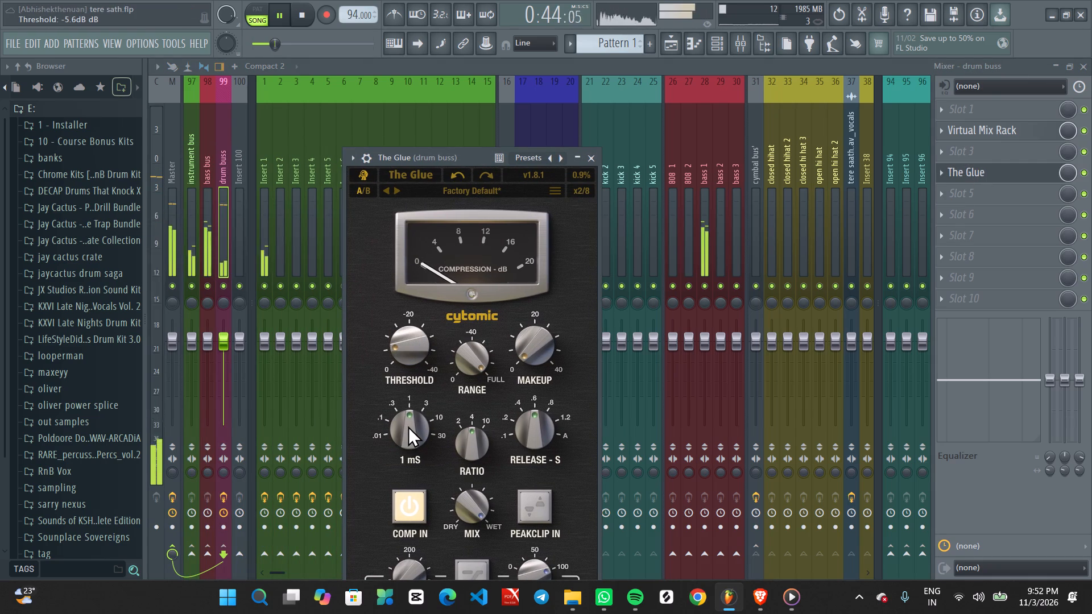
scroll(408, 426, up, 2)
scroll(546, 434, down, 2)
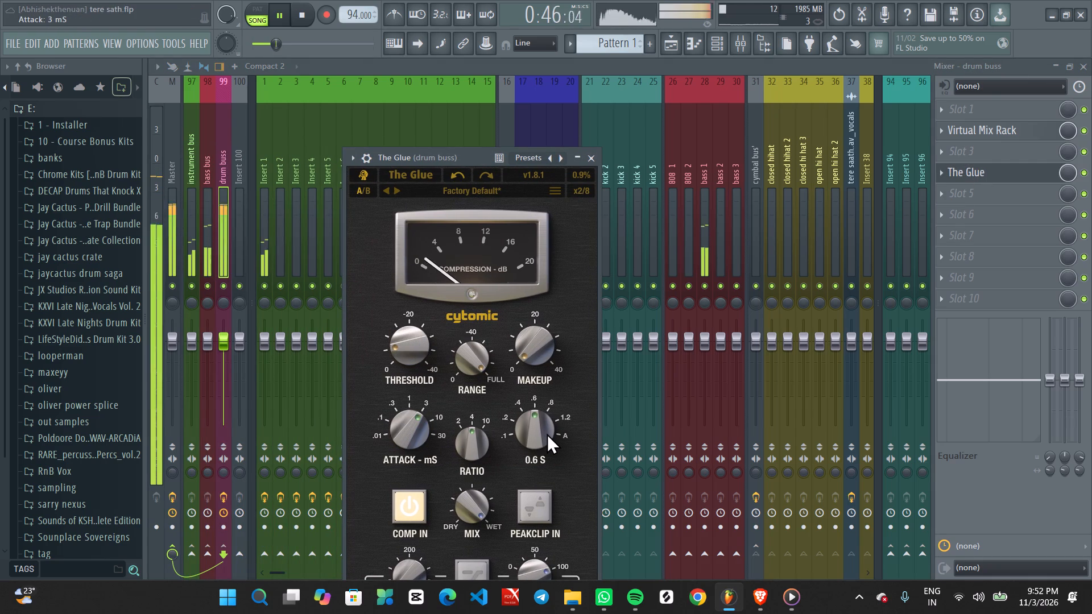
scroll(547, 433, down, 2)
scroll(410, 339, down, 2)
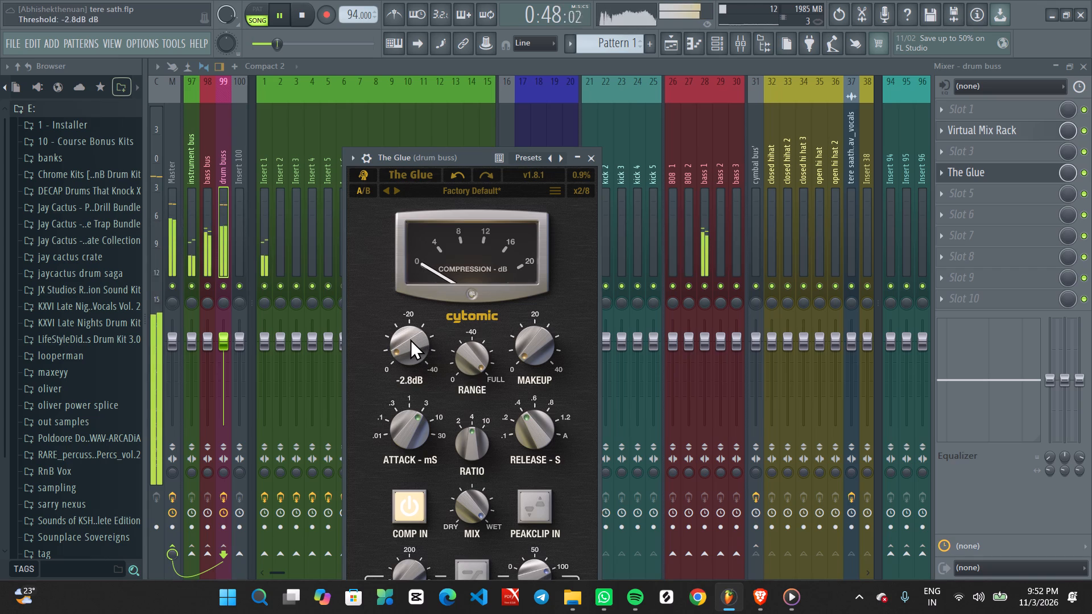
drag(461, 154, 477, 154)
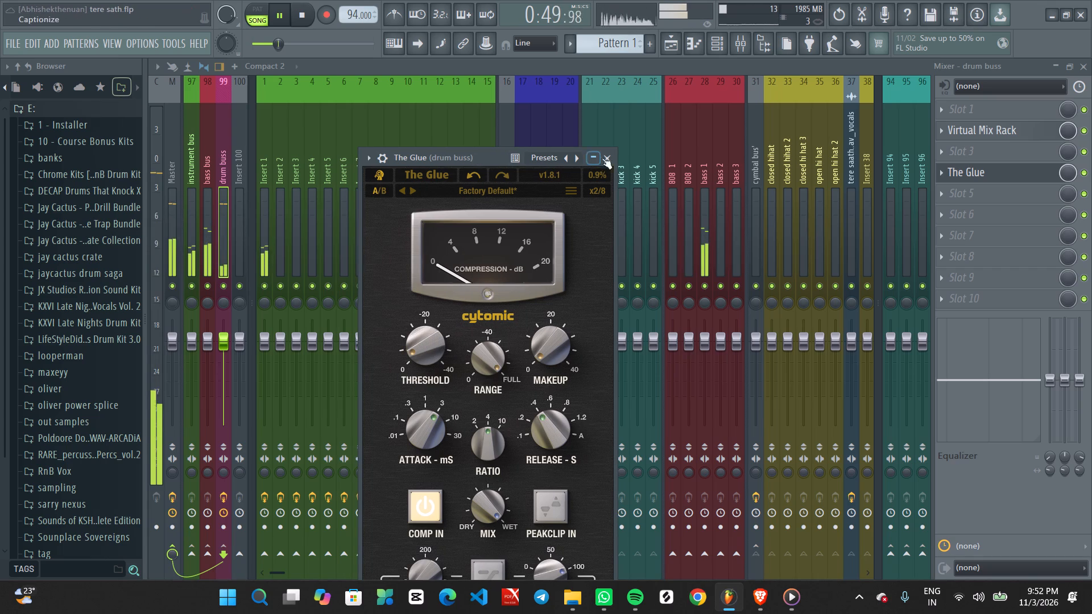
click(613, 159)
Add Fruity Blood Overdrive to slot 2 of the bass bus with the pre amp at about 0.11.
click(214, 226)
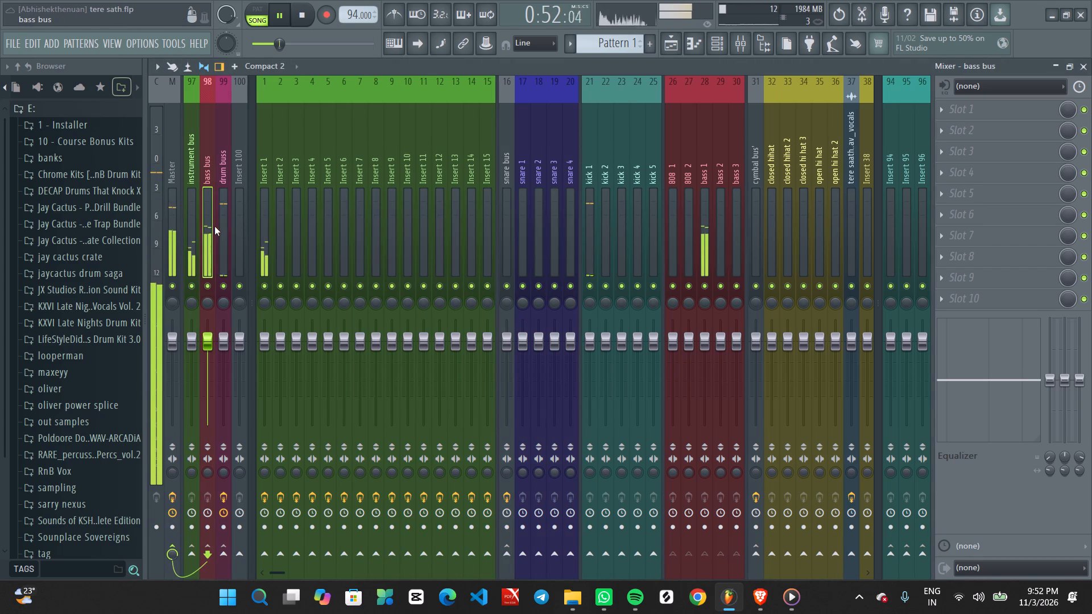
click(978, 131)
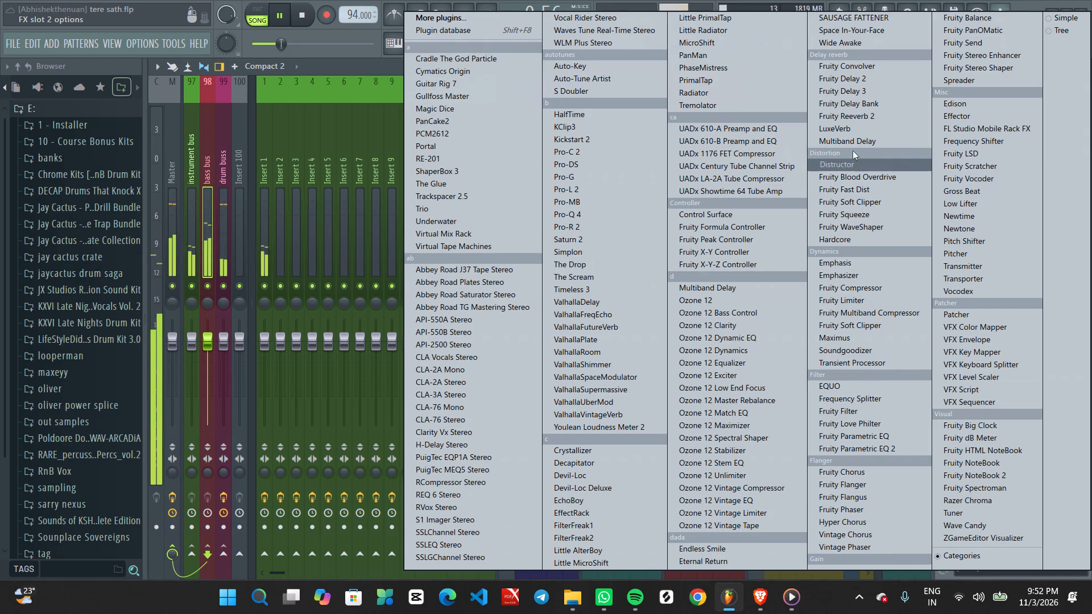
click(870, 180)
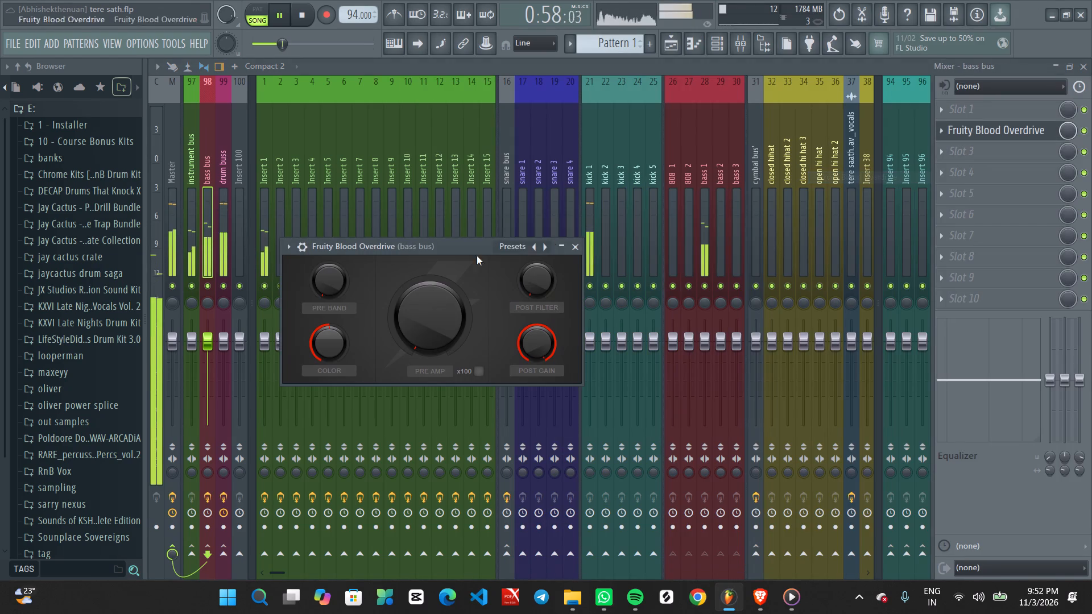
scroll(395, 345, up, 7)
scroll(446, 323, up, 6)
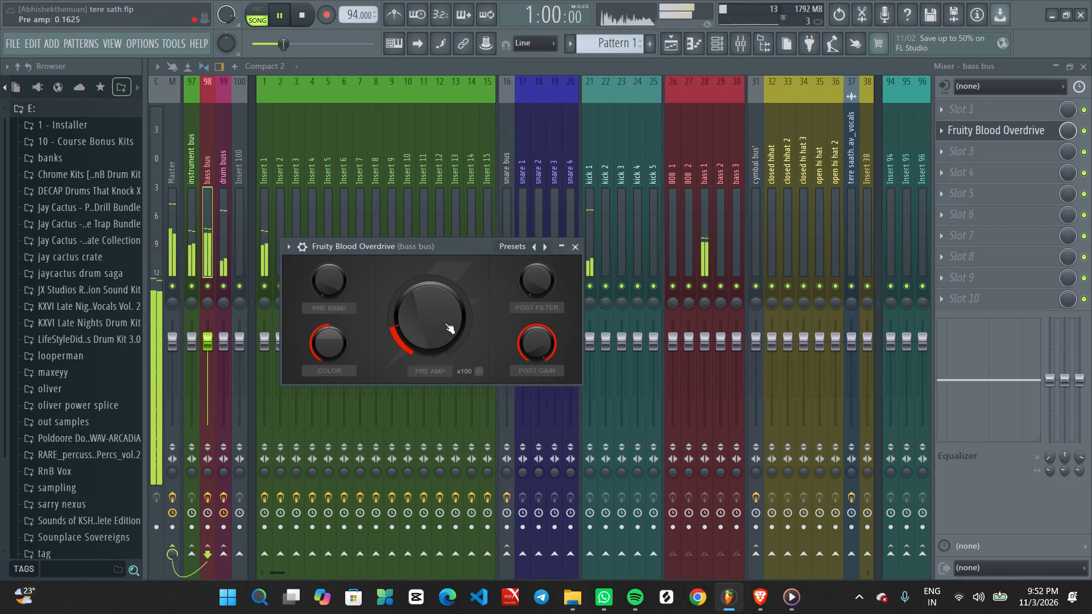
scroll(445, 323, down, 4)
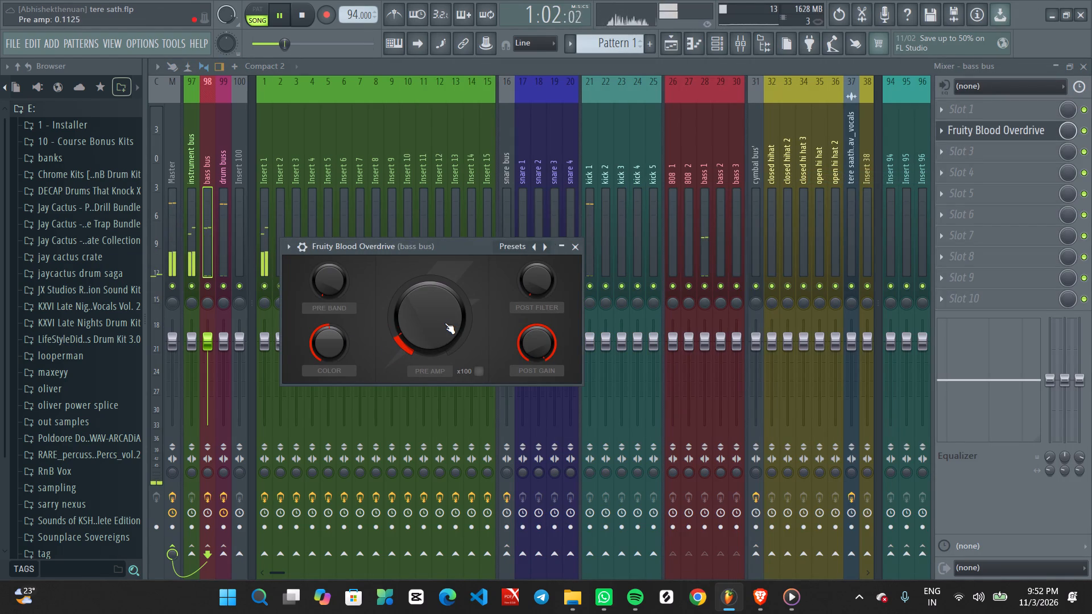
scroll(445, 323, down, 2)
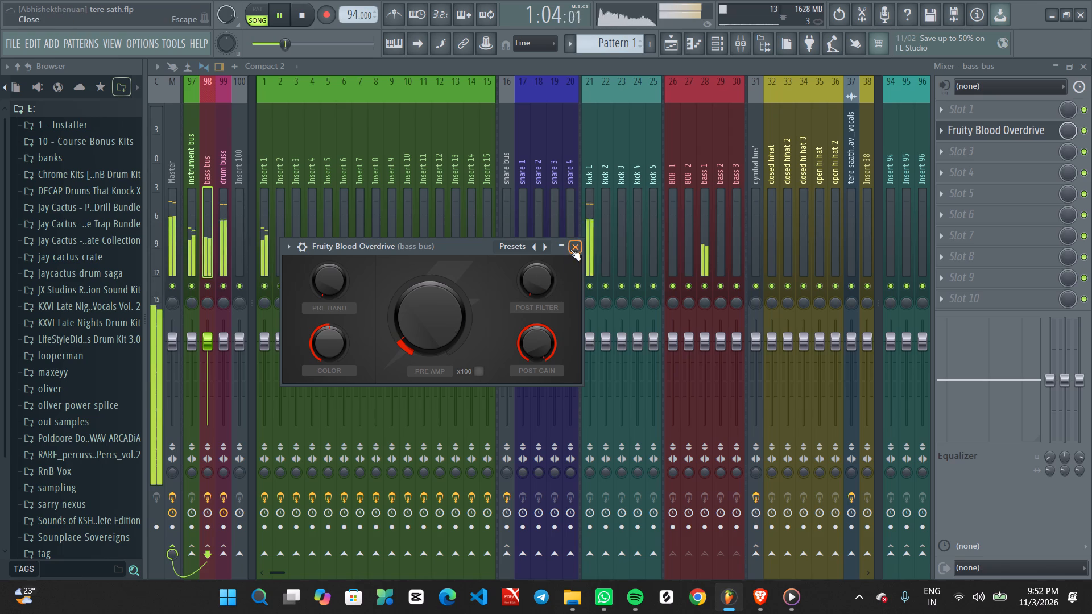
click(570, 249)
Check the instrument bus, Insert 1, kick 1 and bass 1 mixer tracks during playback.
click(189, 221)
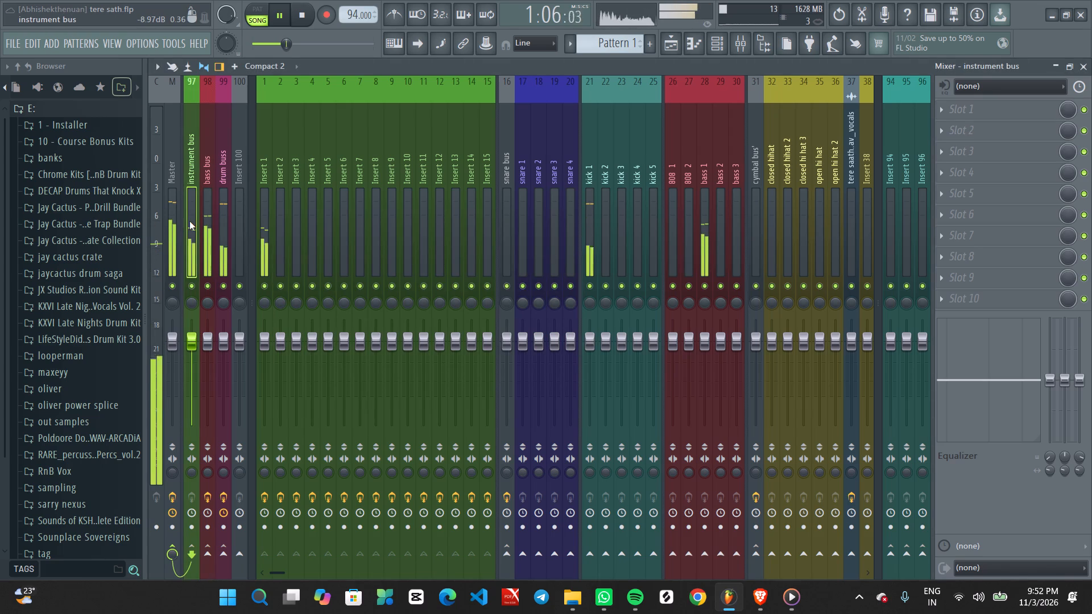
scroll(571, 205, down, 1)
scroll(571, 205, up, 4)
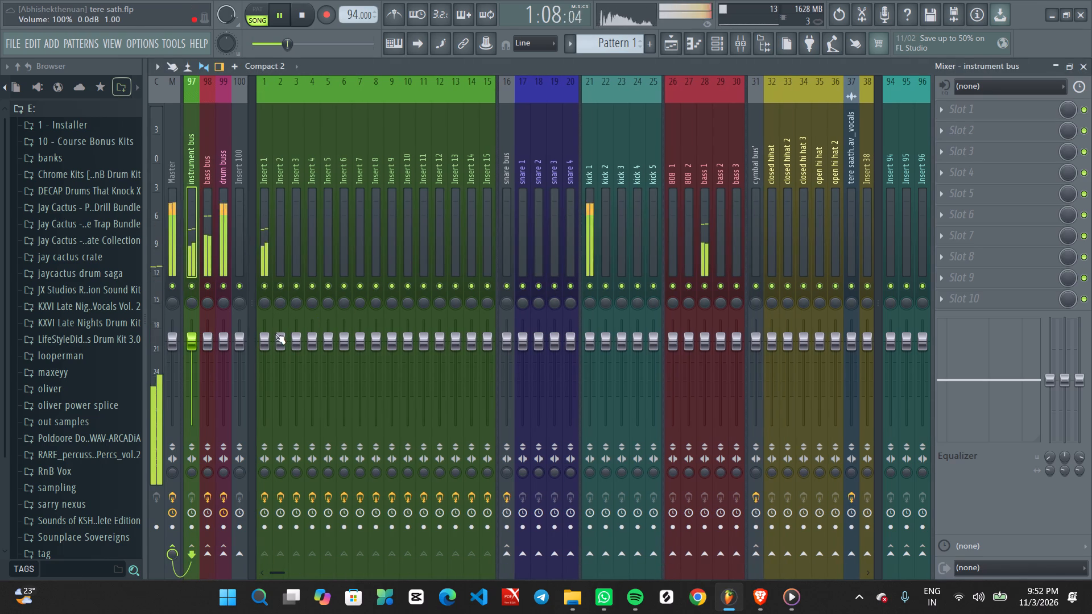
alt+click(257, 338)
alt+click(595, 336)
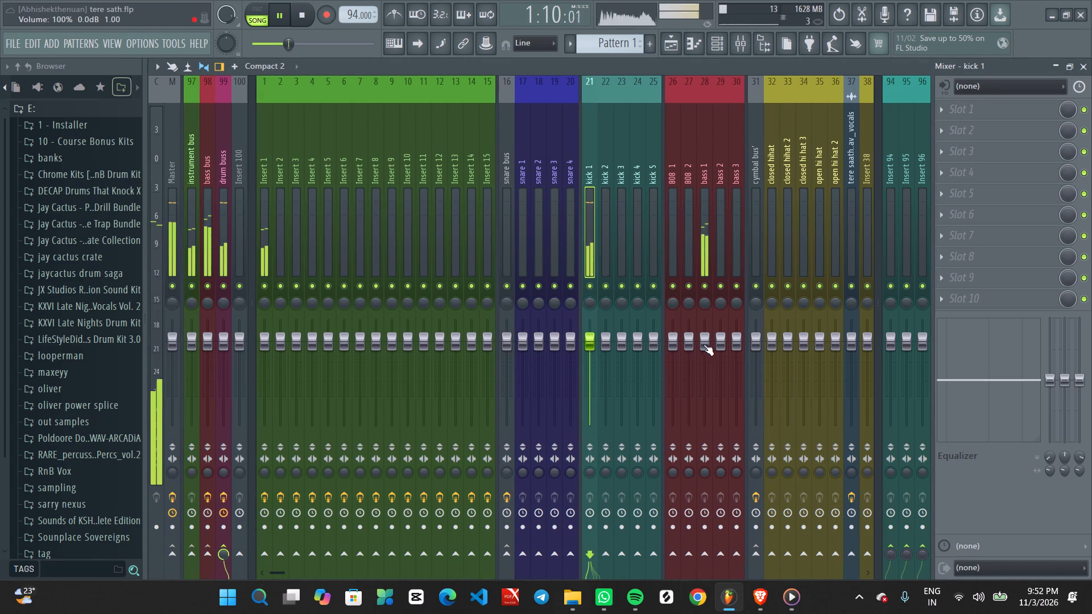
alt+click(707, 345)
In the playlist, restart playback from the beginning and unmute Track 9 with the recorded vocal takes.
click(675, 51)
ctrl+scroll(545, 258, down, 5)
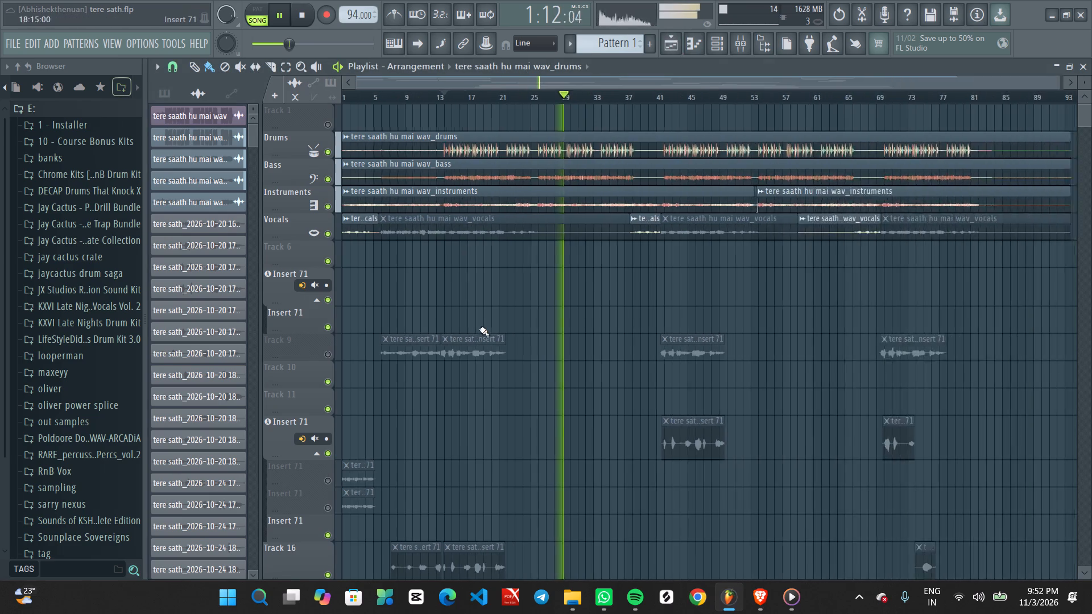
ctrl+scroll(479, 329, down, 3)
ctrl+scroll(433, 346, up, 5)
middle_drag(443, 371, 901, 377)
ctrl+scroll(368, 407, up, 2)
middle_drag(383, 407, 709, 407)
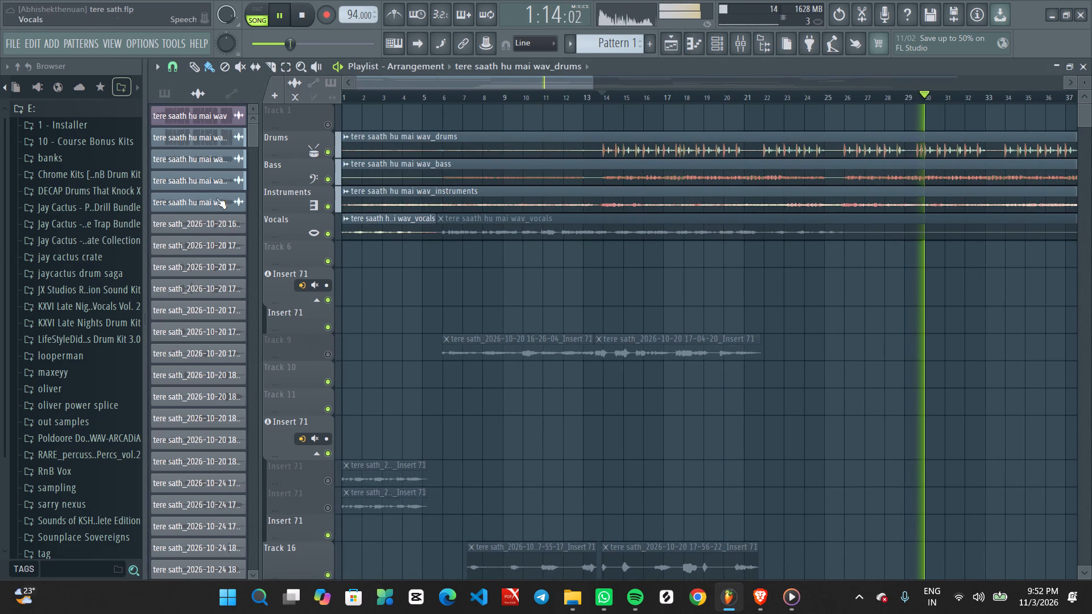
drag(350, 90, 329, 100)
ctrl+scroll(416, 412, up, 2)
middle_drag(399, 417, 638, 418)
ctrl+scroll(352, 377, down, 2)
click(326, 352)
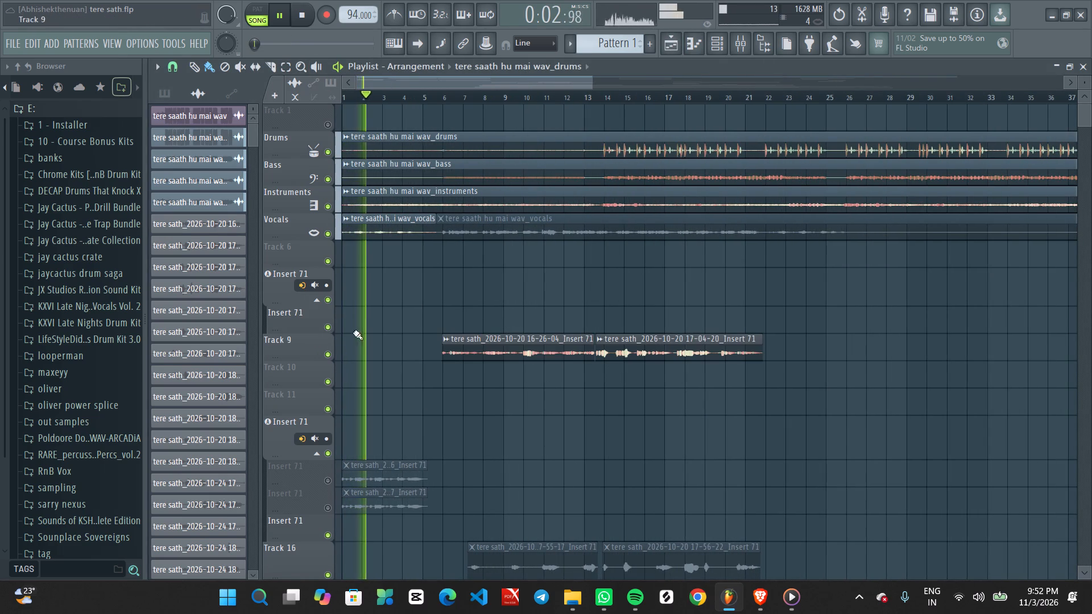
Audition the arrangement from the start and from about bar 6, where the first Track 9 vocal take begins.
key(space)
key(space)
key(space)
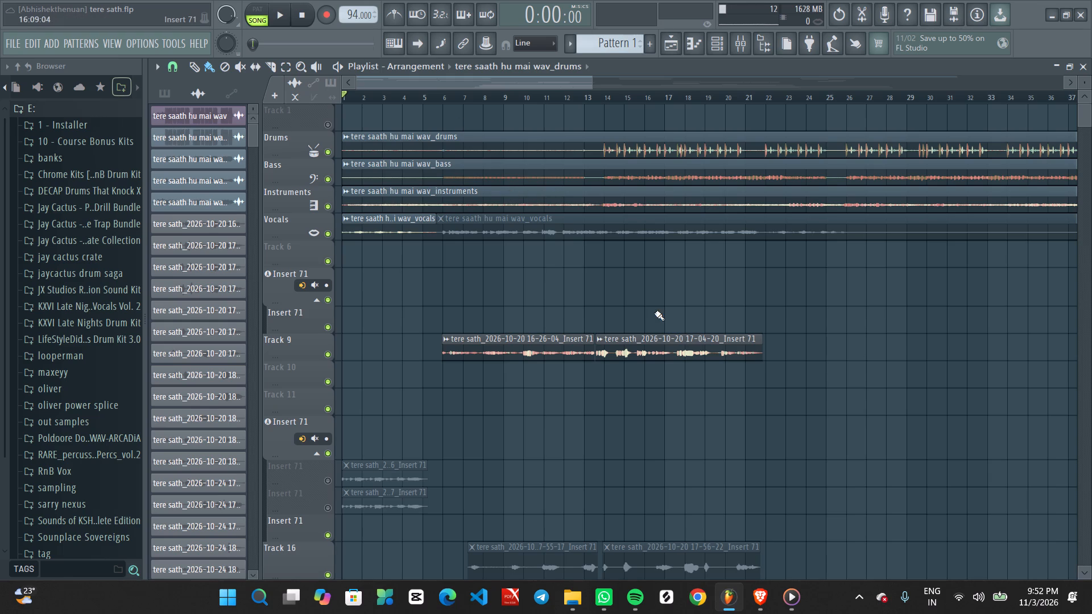
key(space)
ctrl+scroll(474, 395, up, 2)
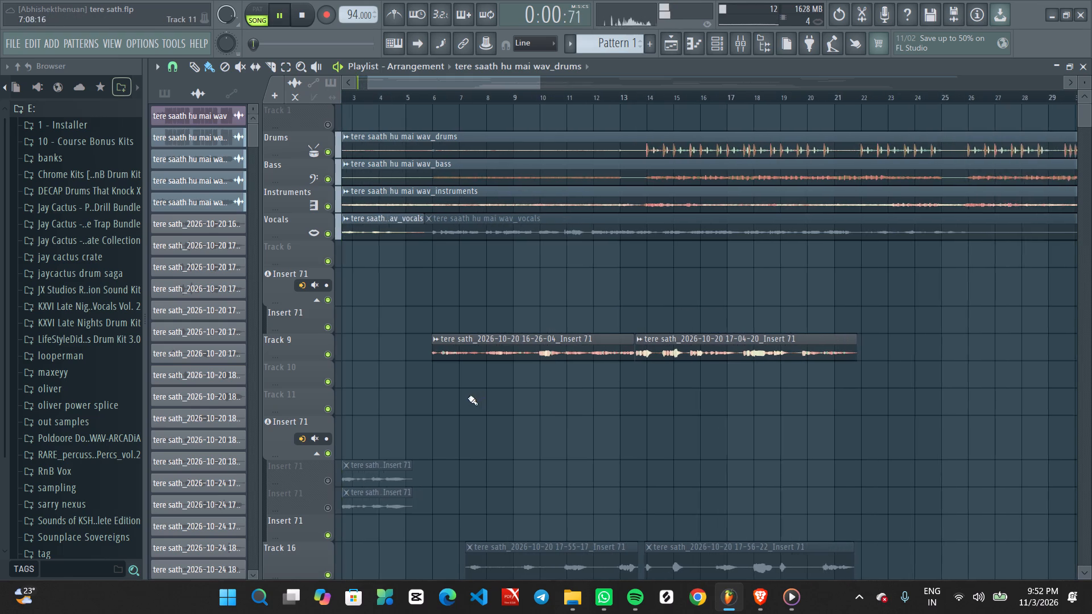
middle_drag(485, 408, 680, 423)
scroll(594, 417, up, 1)
click(470, 93)
ctrl+scroll(474, 432, up, 1)
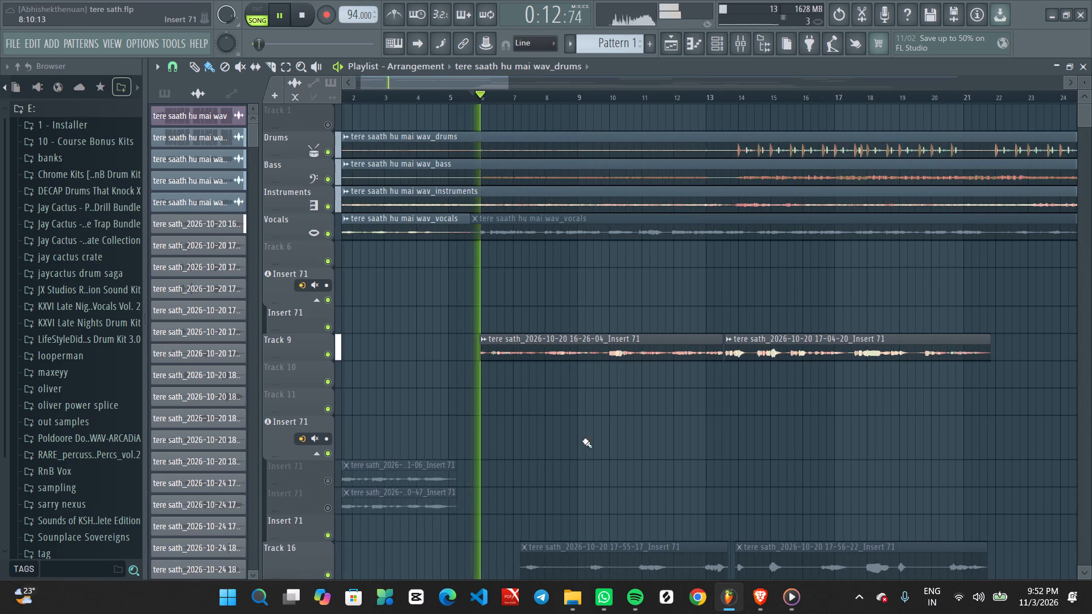
middle_drag(601, 440, 593, 439)
scroll(593, 439, up, 1)
ctrl+scroll(588, 438, down, 5)
key(space)
Open the first Track 9 take's channel settings and its linked mixer track, Insert 71, and briefly play it.
double_click(527, 343)
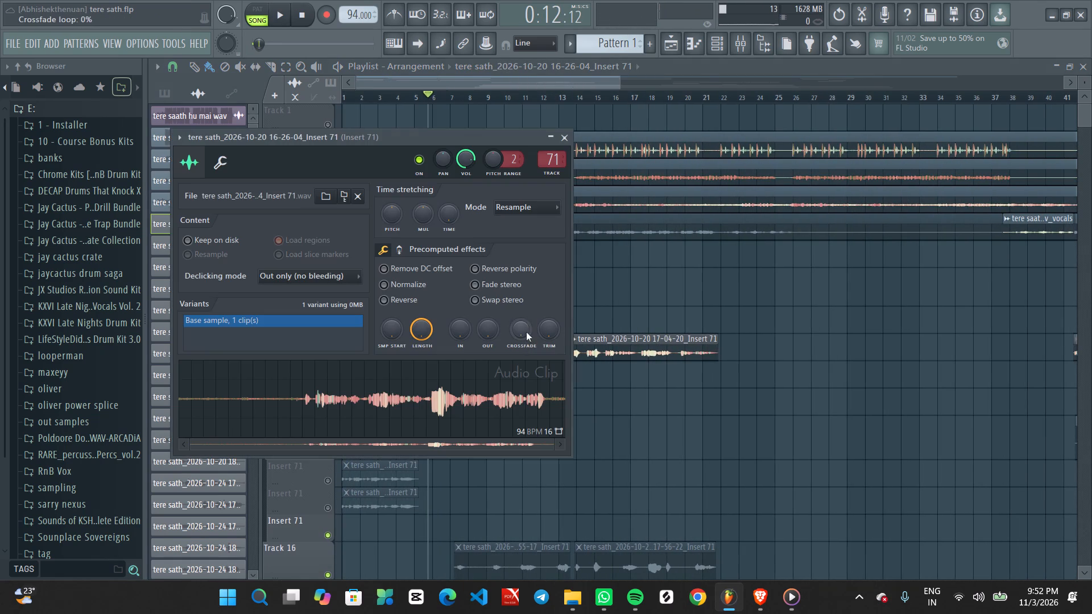
double_click(553, 160)
key(space)
scroll(819, 188, down, 1)
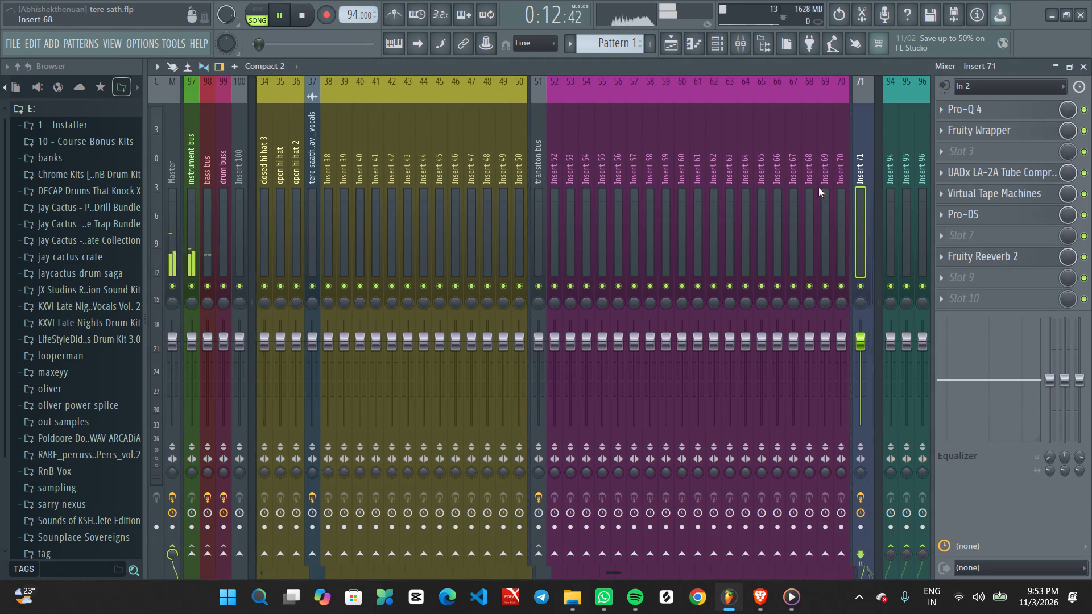
scroll(818, 188, down, 4)
key(space)
In Pro-Q 4 on Insert 71, set the low cut slope to 30 dB/oct, raise its frequency slightly, and close the plugin.
click(971, 114)
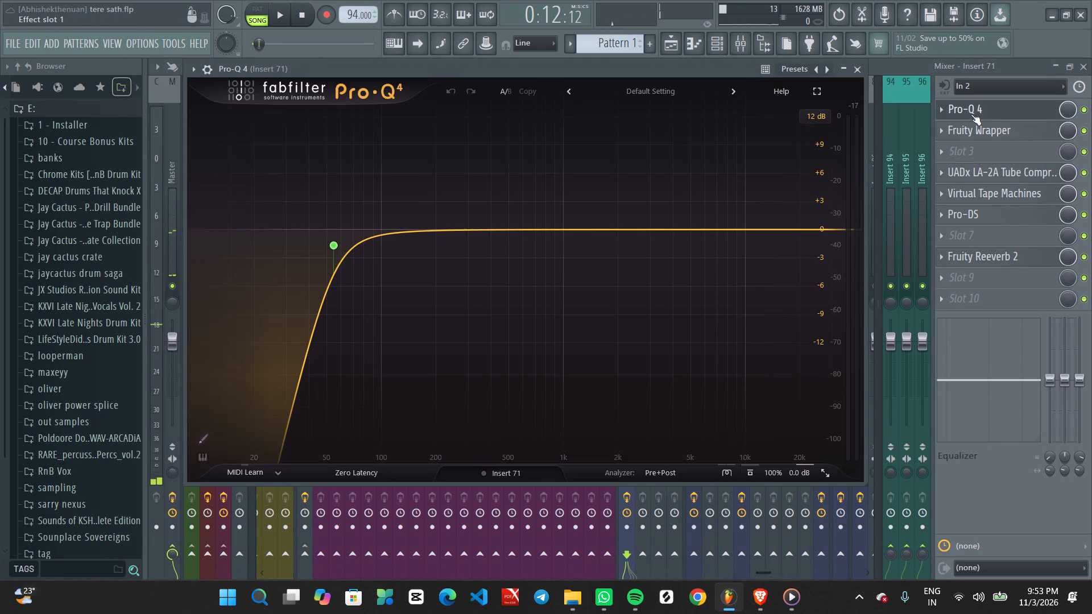
key(space)
scroll(337, 243, up, 1)
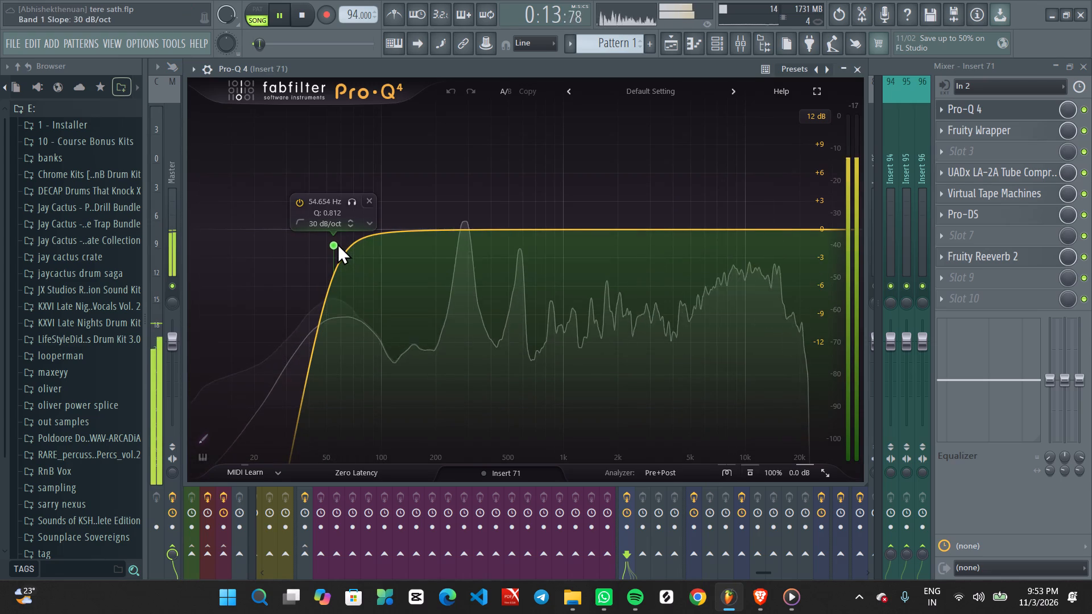
drag(337, 243, 346, 244)
click(861, 76)
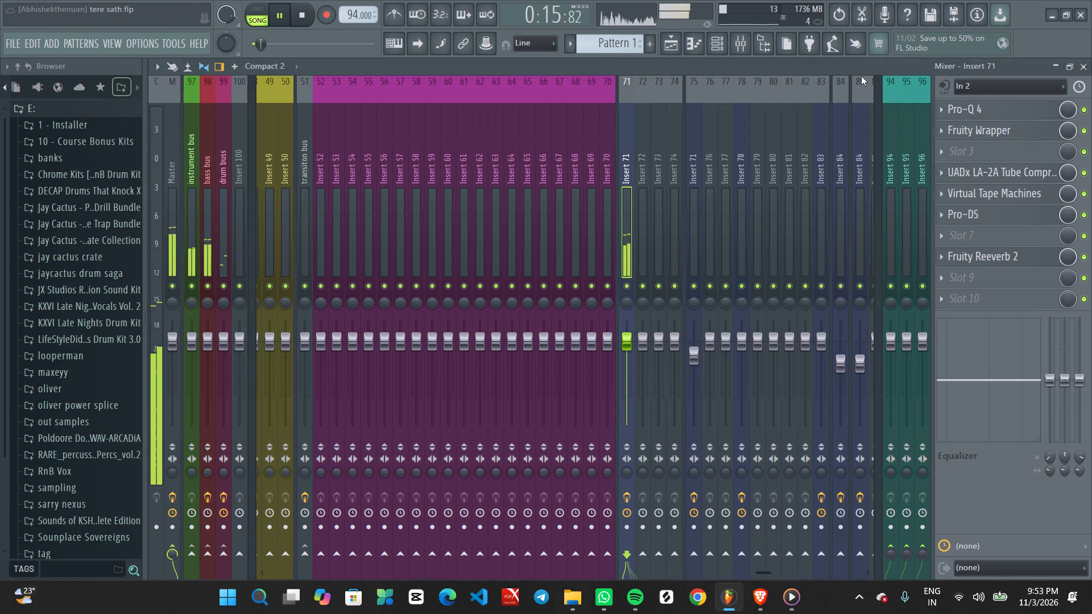
Replace the Fruity Wrapper effect in slot 2 of Insert 71 with Waves Tune Real-Time Stereo.
key(space)
key(space)
key(space)
click(941, 133)
click(959, 160)
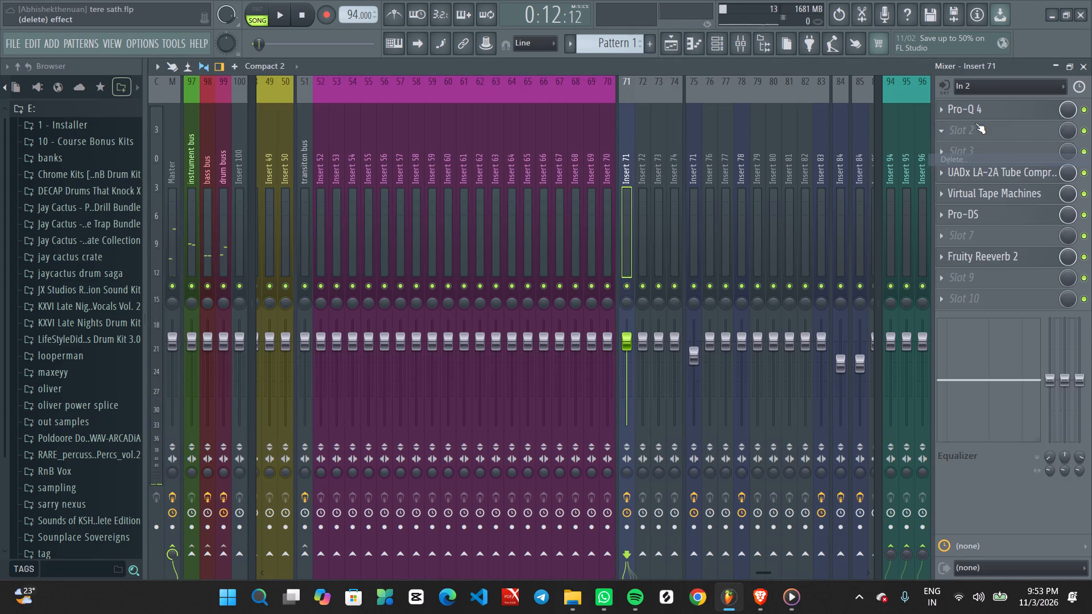
click(978, 130)
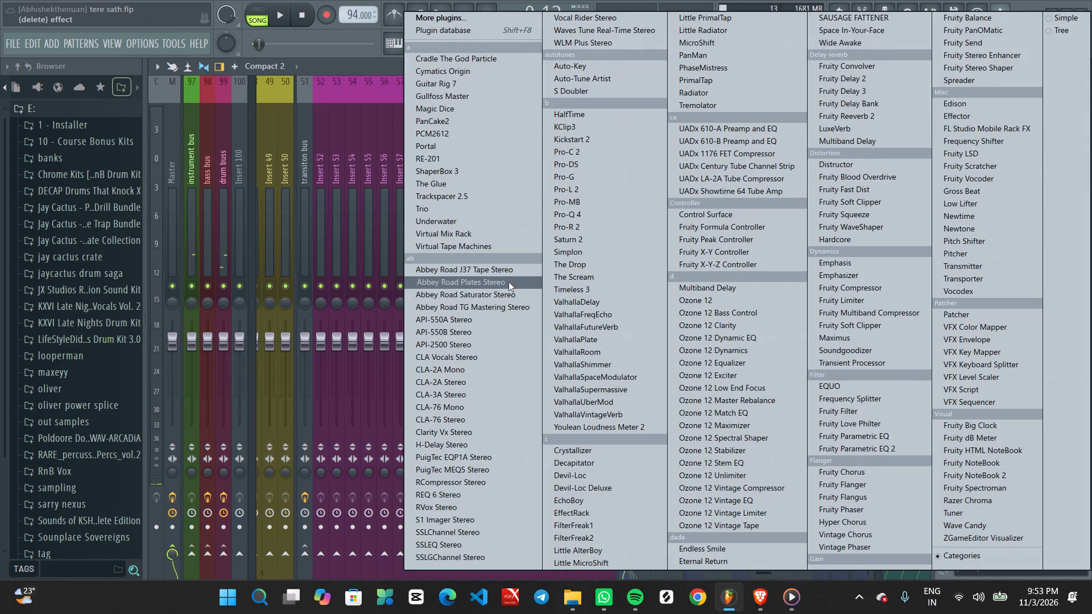
click(584, 33)
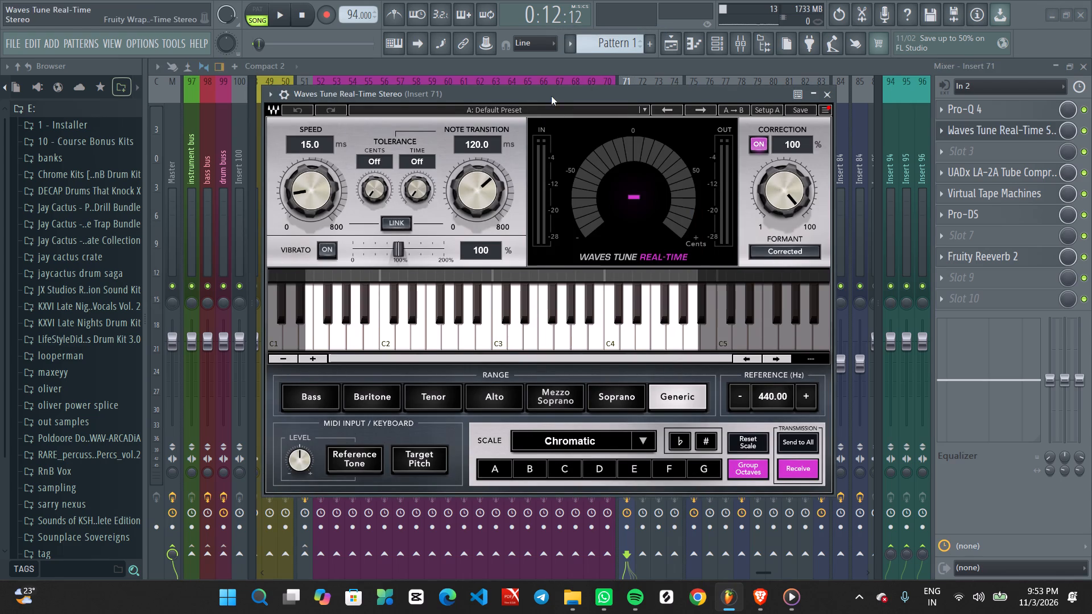
drag(551, 95, 572, 98)
Set the Waves Tune Real-Time scale to G Major.
click(715, 468)
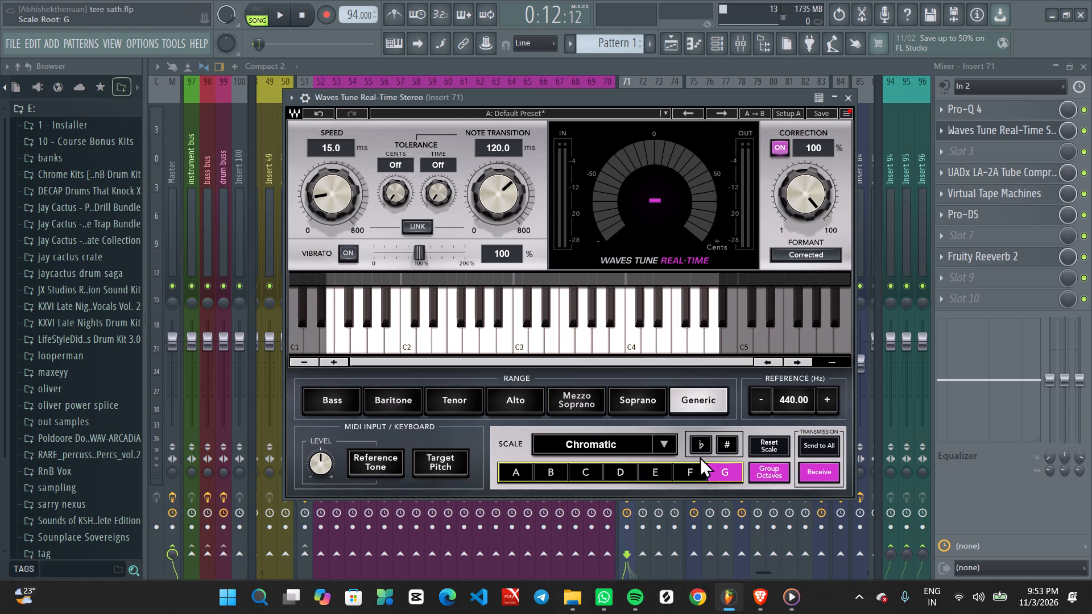
click(624, 444)
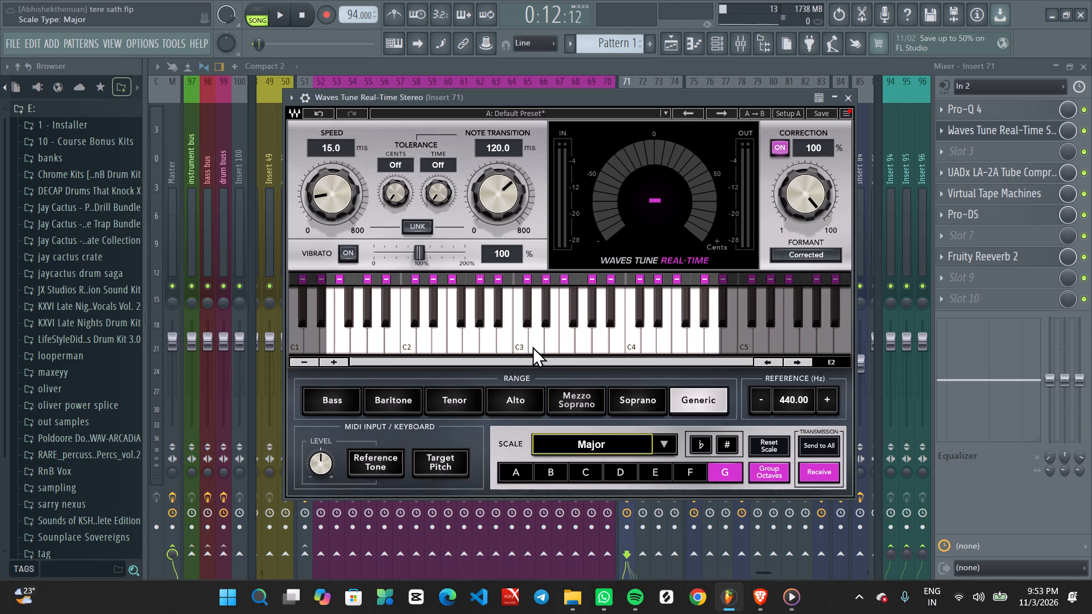
While the vocal plays, set Waves Tune's note transition to 65.2 ms and its speed to about 31.4 ms.
key(space)
scroll(507, 195, down, 10)
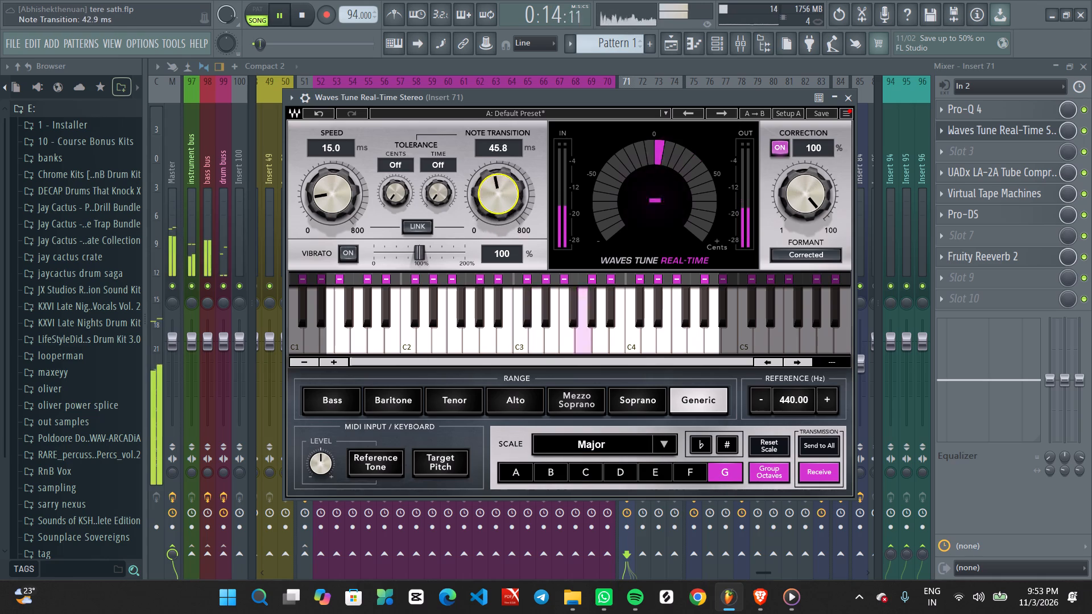
scroll(491, 196, down, 3)
scroll(491, 196, up, 8)
scroll(317, 188, down, 8)
scroll(322, 208, up, 14)
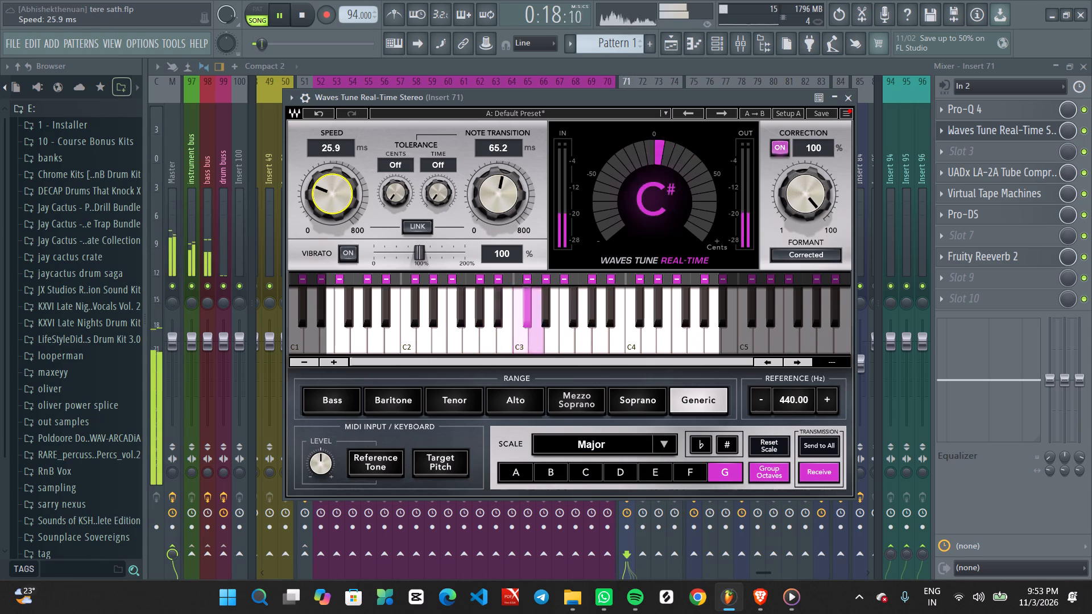
scroll(323, 208, down, 2)
scroll(323, 208, up, 2)
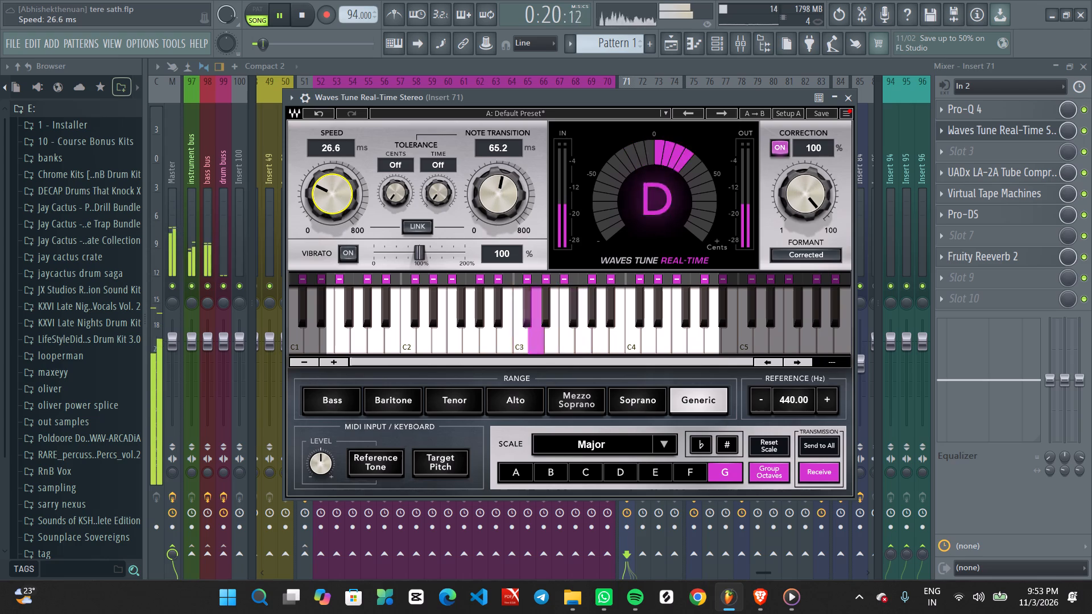
scroll(323, 208, down, 3)
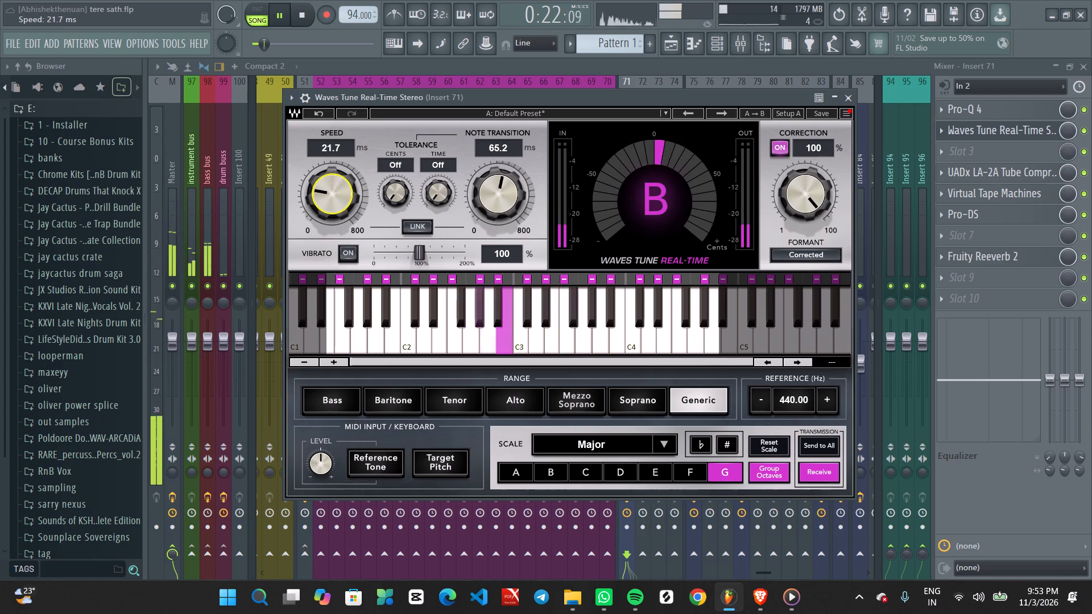
scroll(323, 208, up, 5)
scroll(323, 208, down, 1)
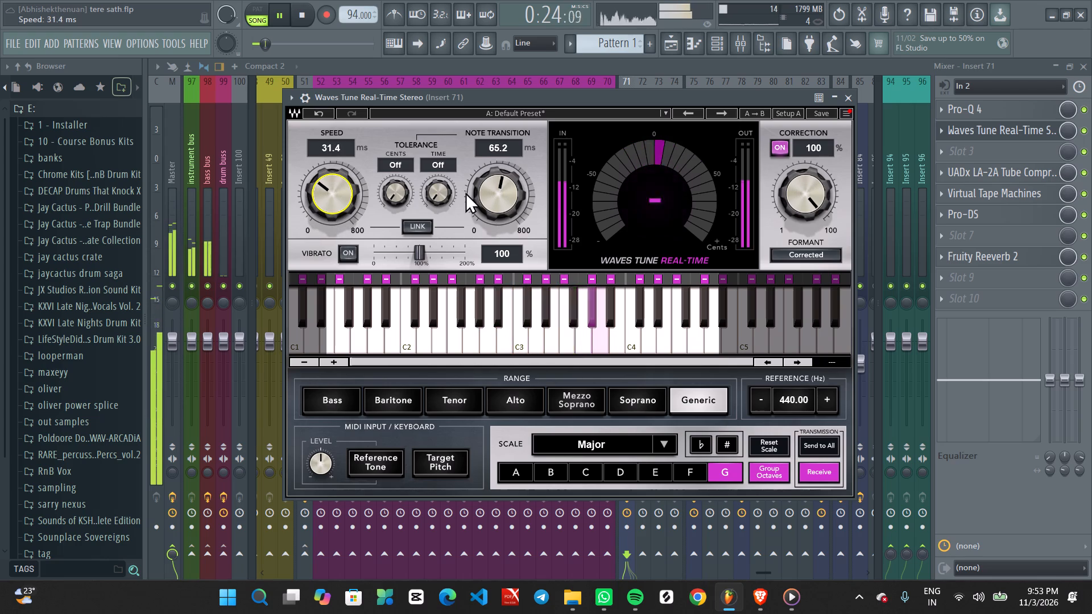
While the vocal plays, raise Waves Tune's note transition to 102.3 ms and its speed to about 36.9 ms, and close the plugin.
scroll(498, 193, up, 6)
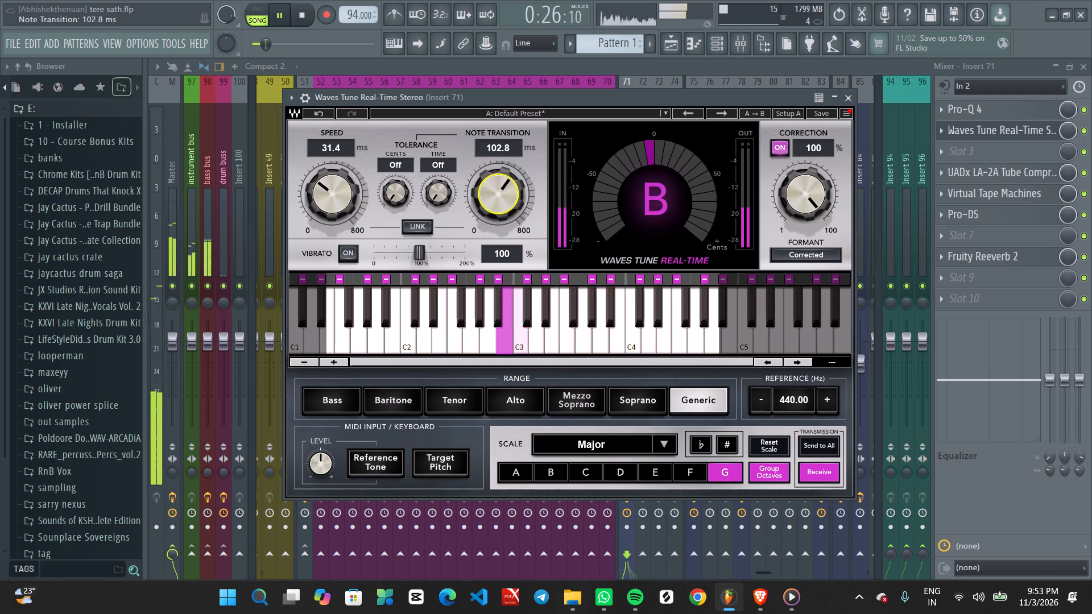
scroll(498, 193, down, 1)
scroll(302, 186, down, 5)
scroll(329, 202, up, 3)
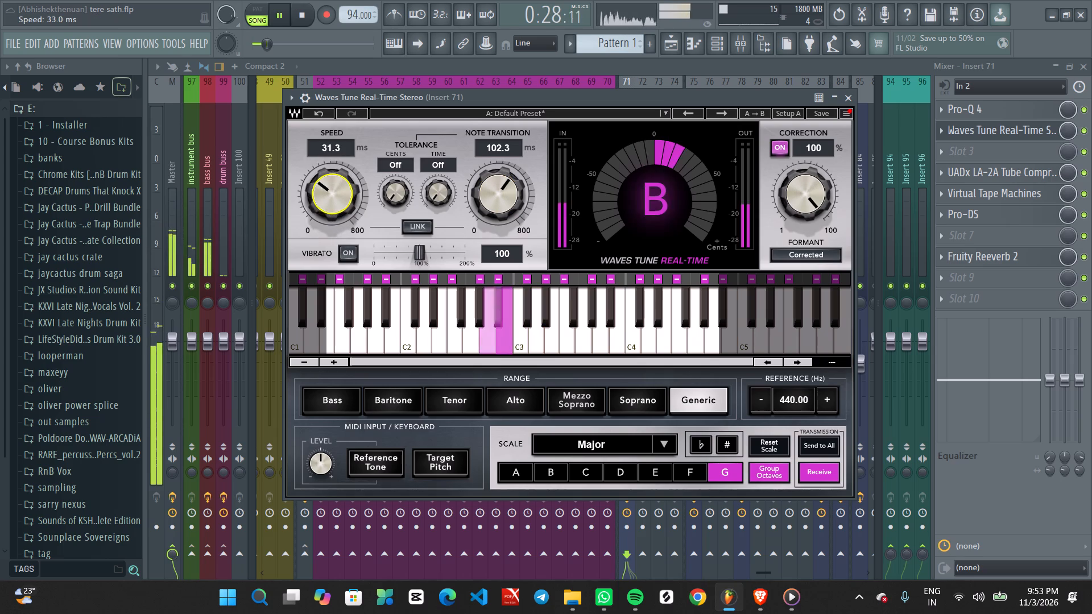
scroll(329, 202, up, 2)
scroll(329, 202, down, 3)
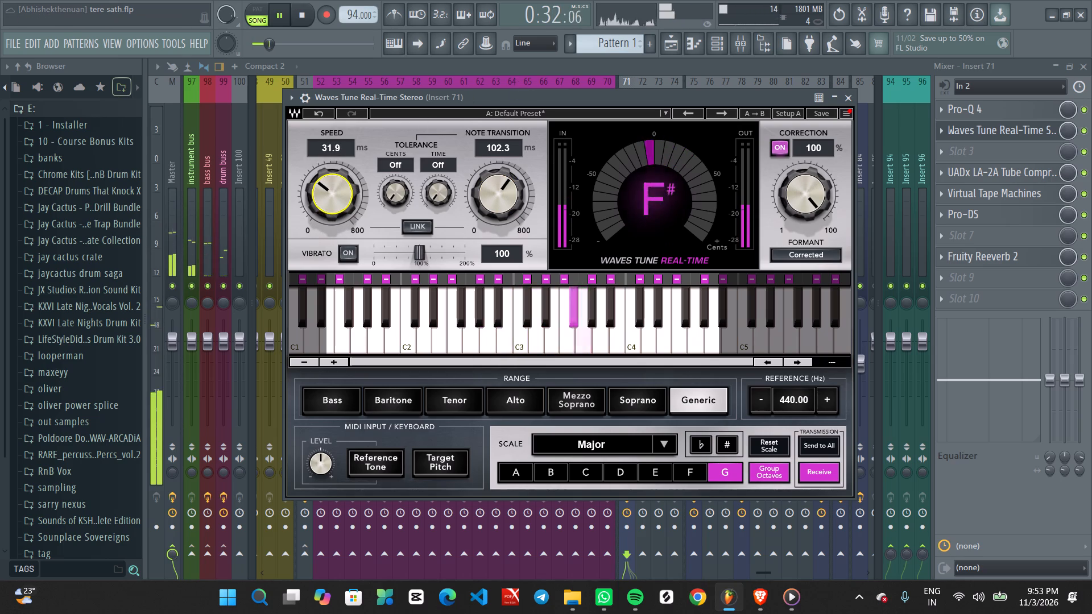
scroll(349, 192, down, 2)
scroll(341, 200, up, 4)
scroll(341, 200, down, 2)
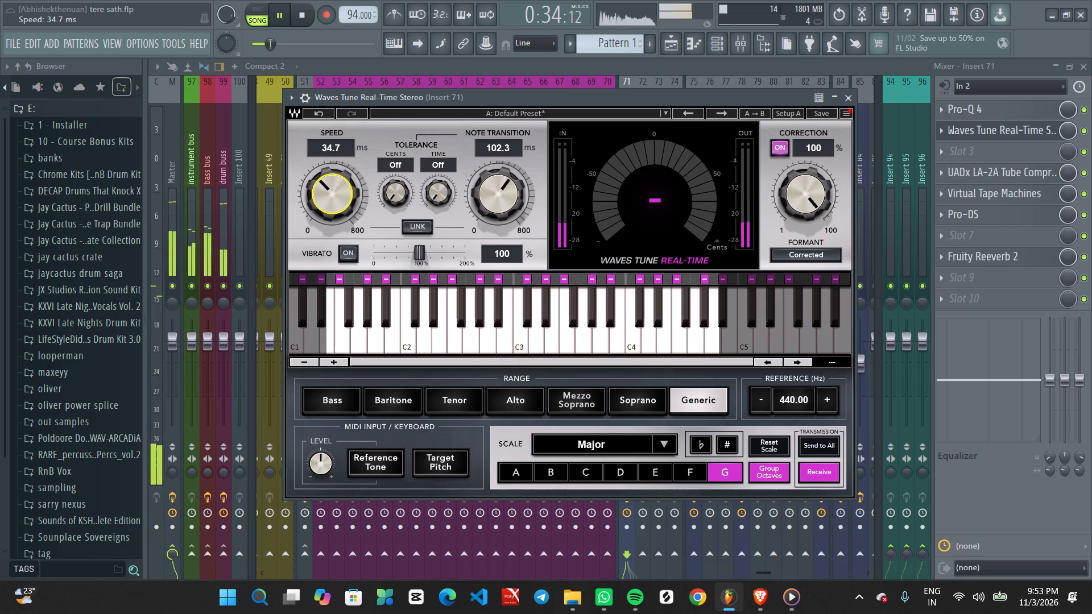
scroll(341, 200, up, 2)
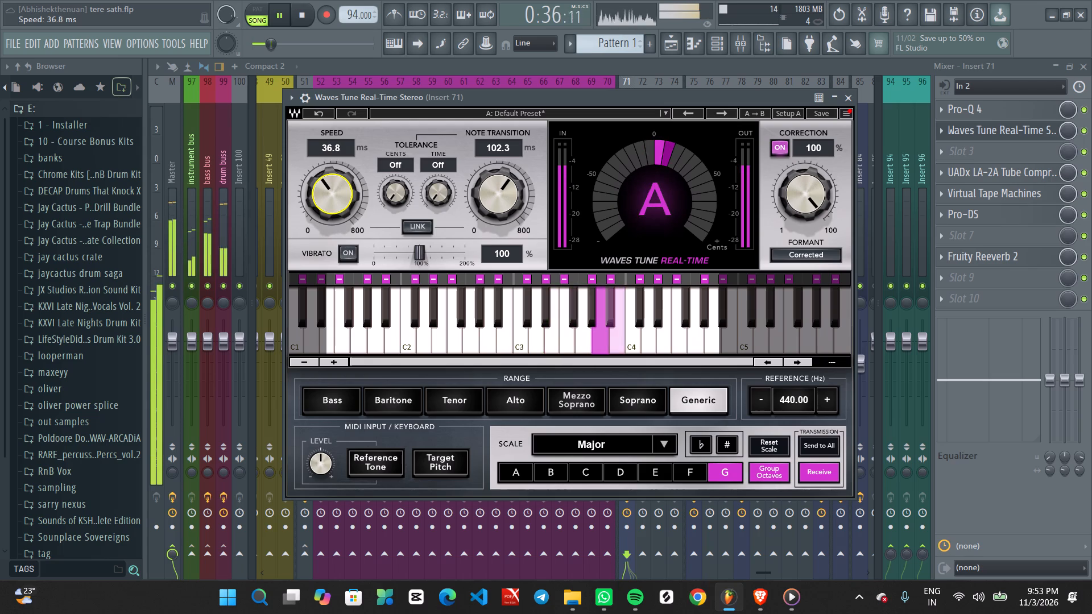
scroll(341, 200, up, 1)
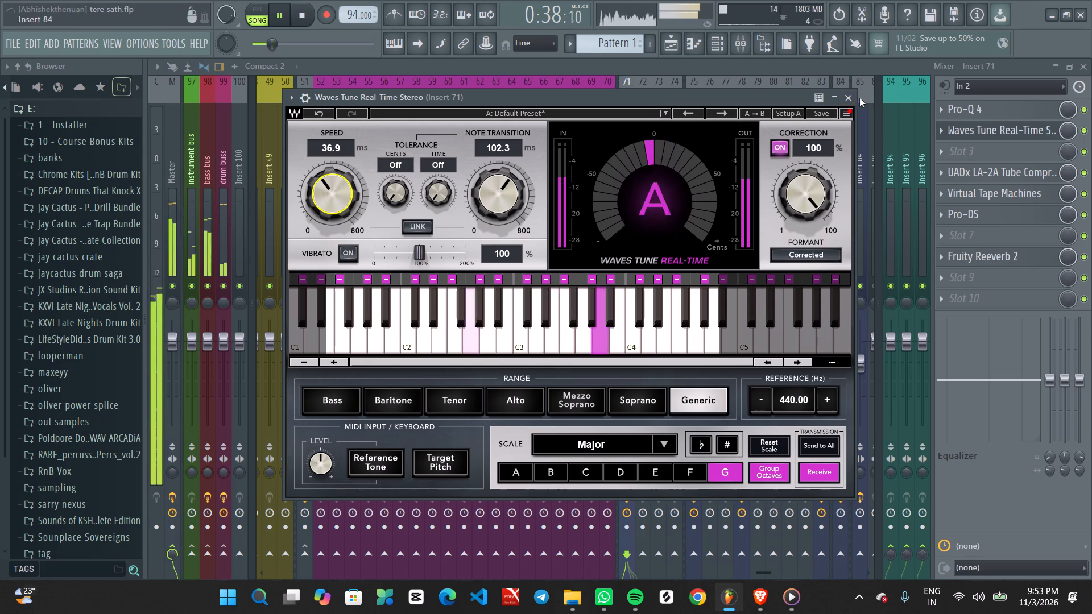
click(843, 93)
Load ValhallaVintageVerb into slot 1 of Insert 94.
key(space)
key(space)
scroll(800, 210, down, 2)
scroll(800, 210, up, 1)
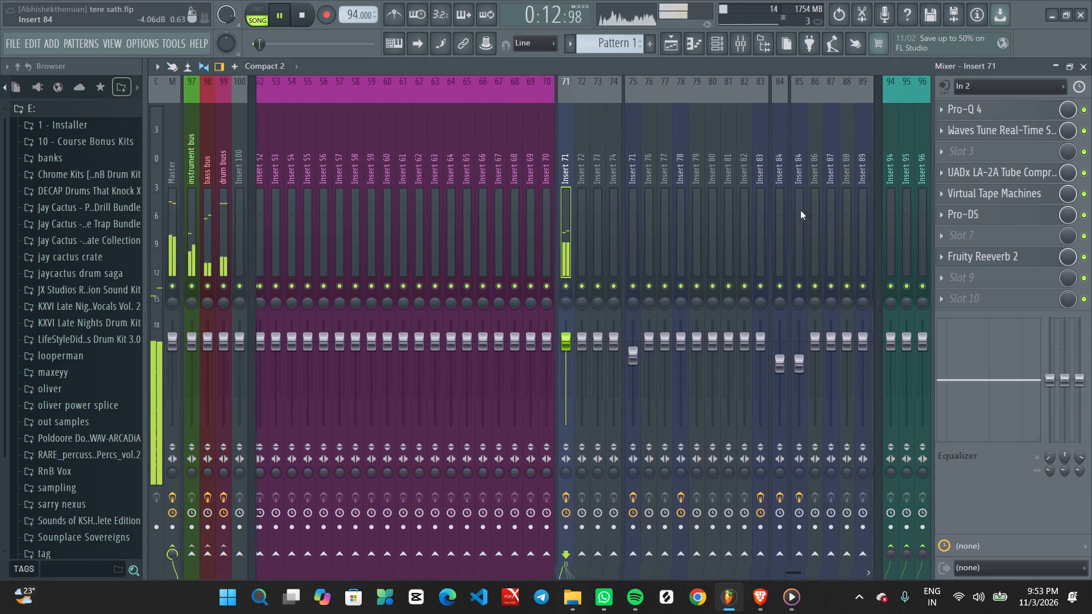
key(space)
click(887, 212)
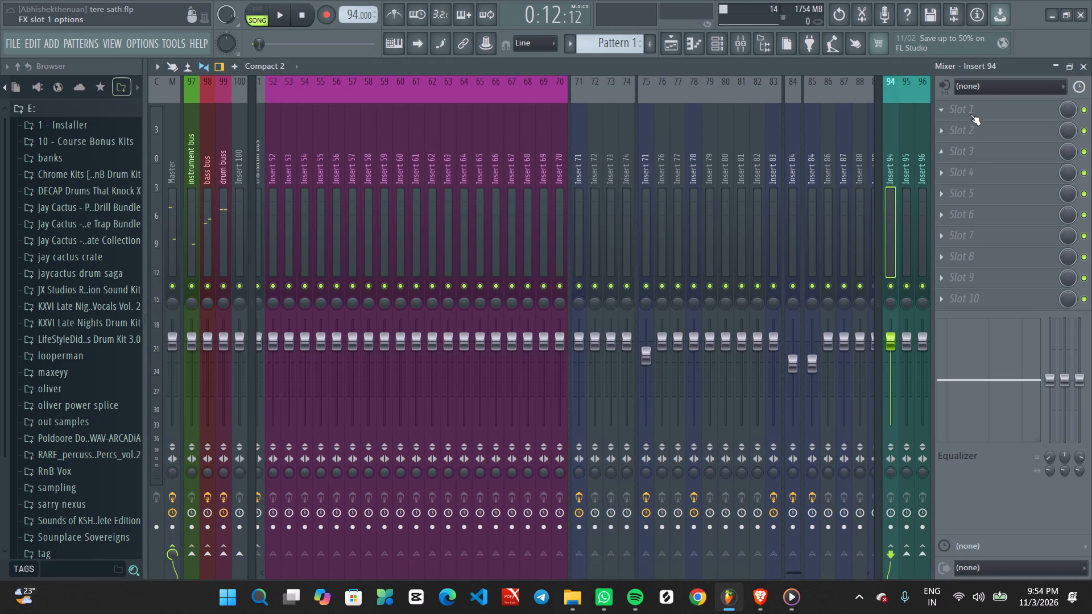
click(970, 114)
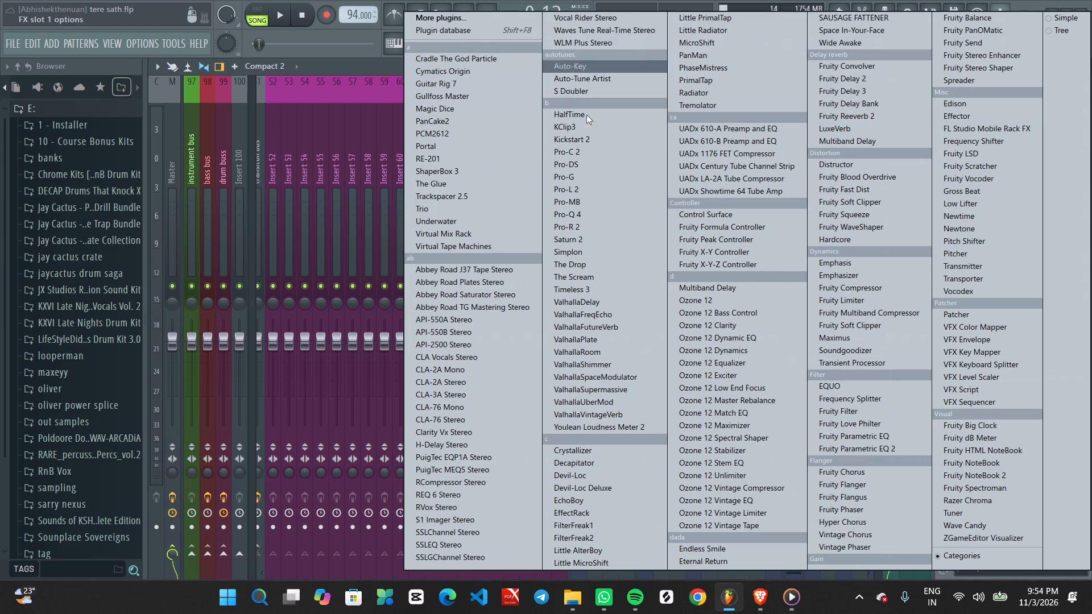
click(622, 415)
drag(529, 230, 609, 138)
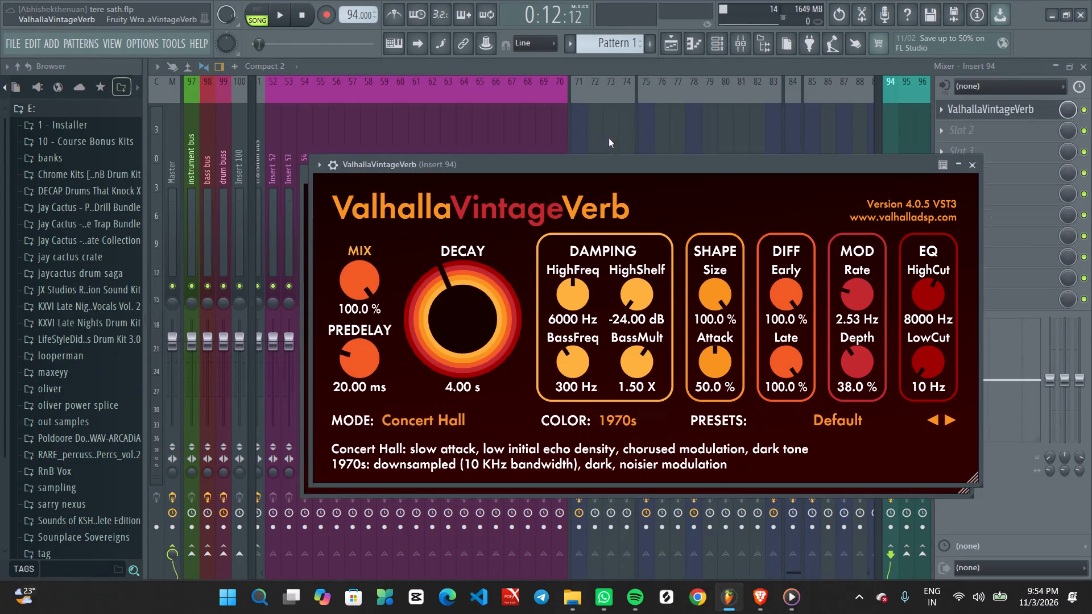
drag(609, 138, 659, 98)
With the song playing, set the reverb's low cut to 320 Hz and close ValhallaVintageVerb.
key(space)
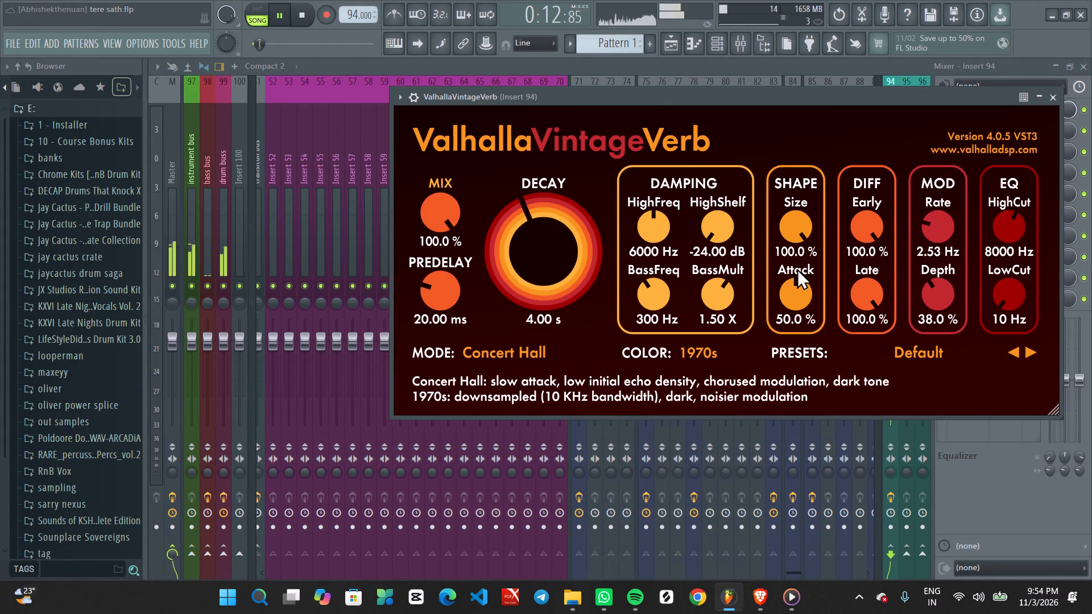
scroll(1009, 294, up, 7)
scroll(1009, 294, down, 1)
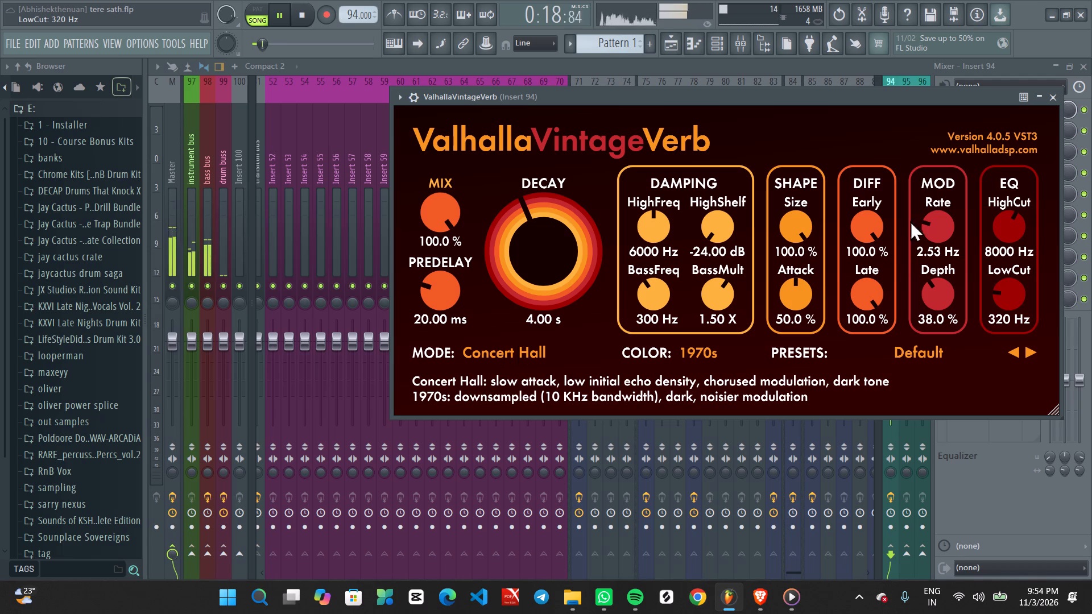
click(1055, 99)
Add Fruity Parametric EQ 2 to slot 3 of Insert 94 with the 20Hz + 18kHz cut preset, and raise its high pass to about 150 Hz.
click(990, 156)
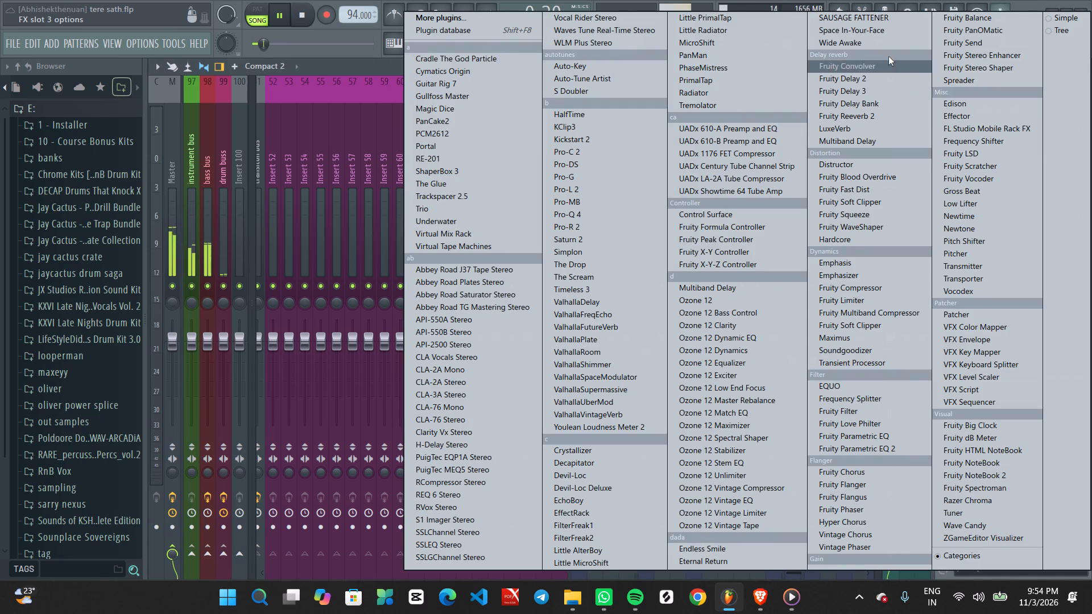
click(909, 445)
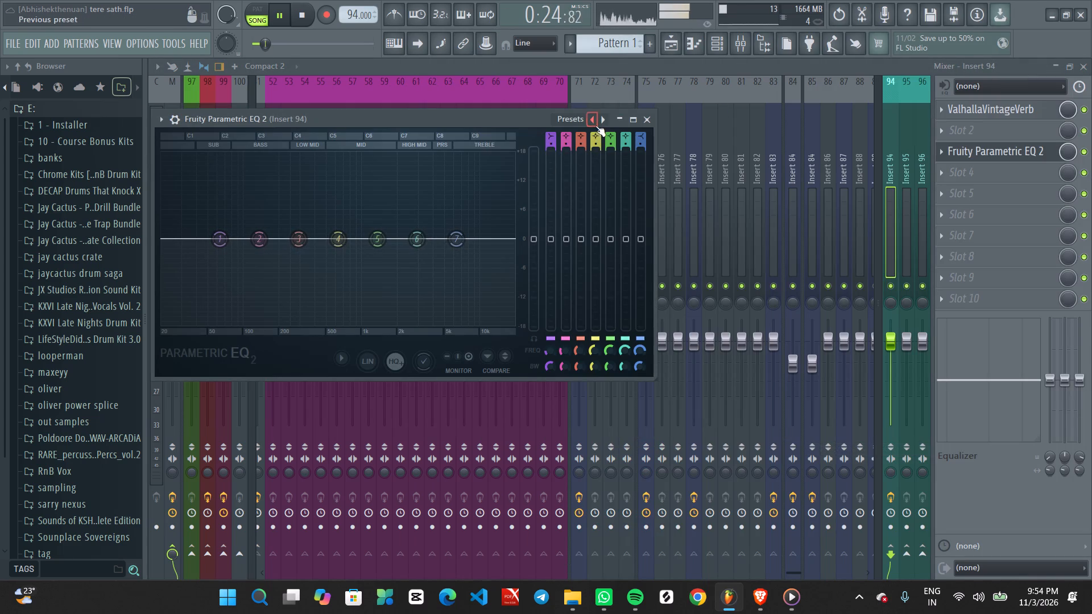
double_click(601, 123)
drag(167, 243, 499, 210)
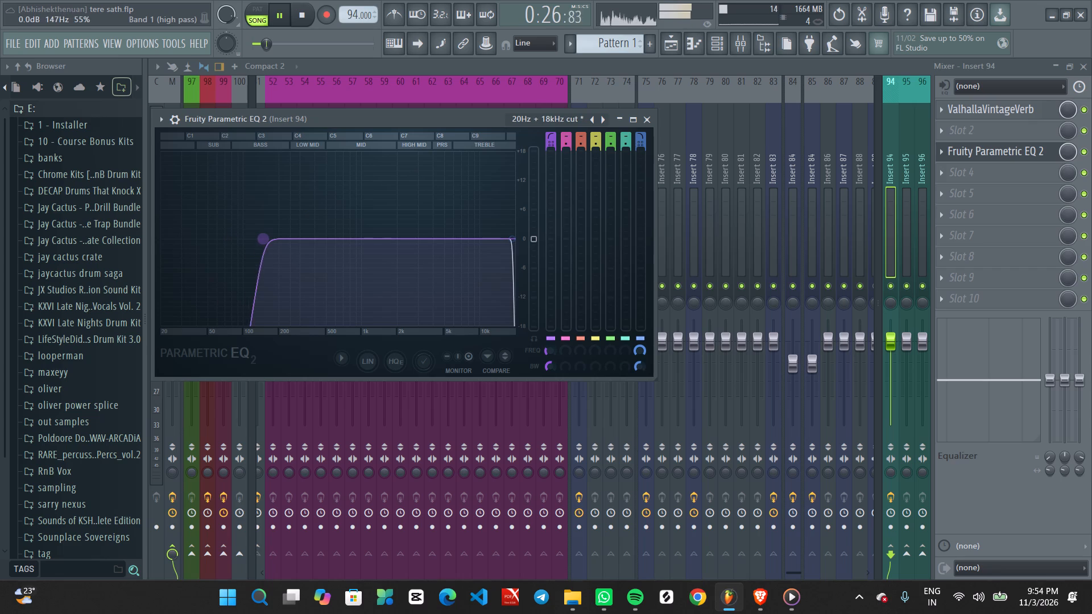
drag(499, 210, 505, 210)
key(space)
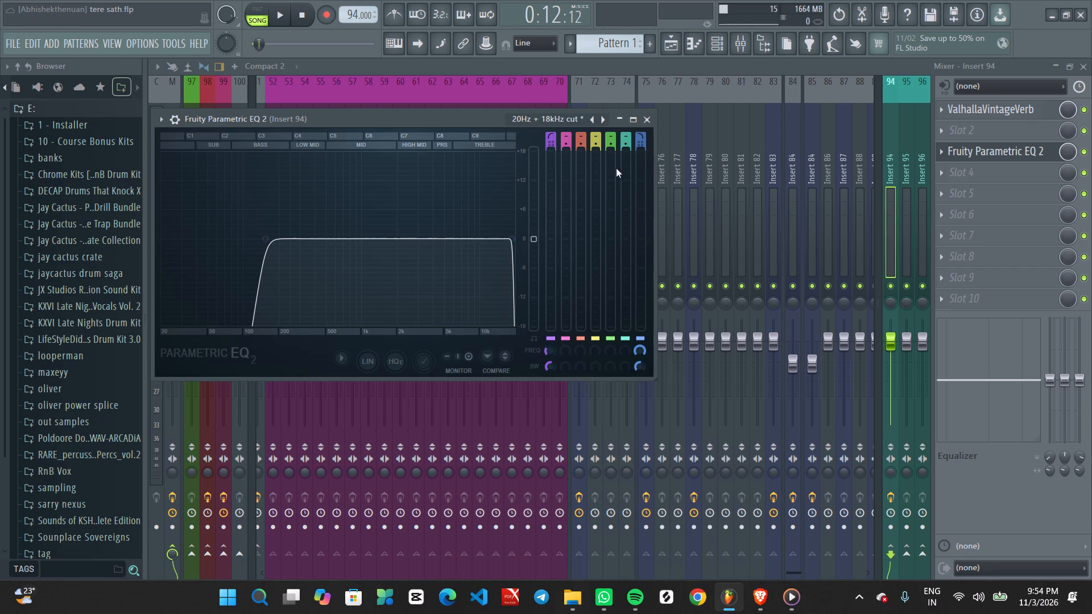
click(645, 122)
Delete the UADx LA-2A compressor, Virtual Tape Machines, Pro-DS and Fruity Reeverb 2 from Insert 71.
key(space)
click(572, 182)
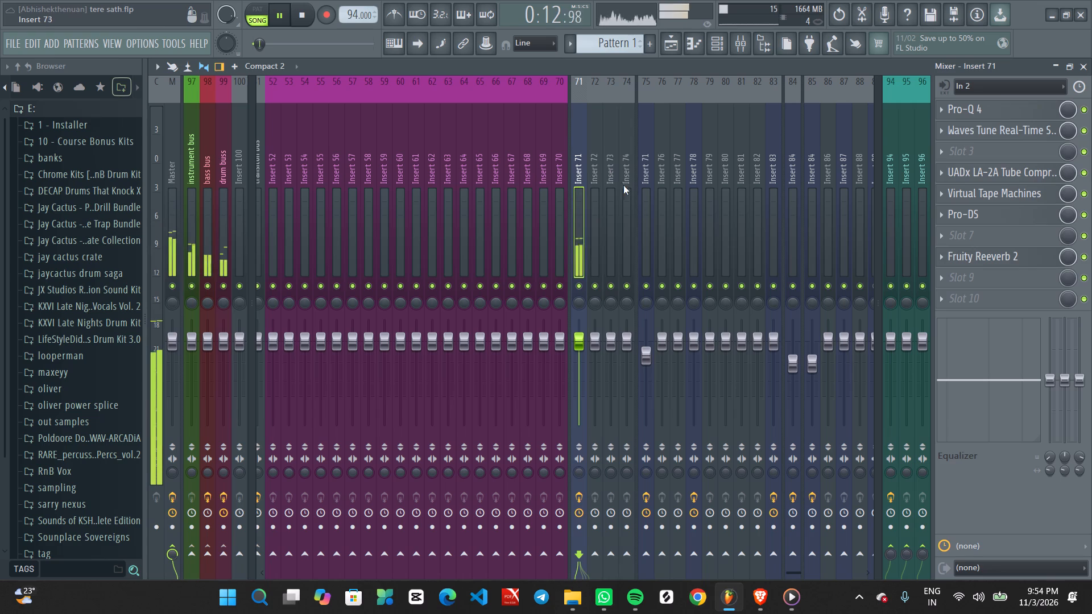
key(space)
click(942, 171)
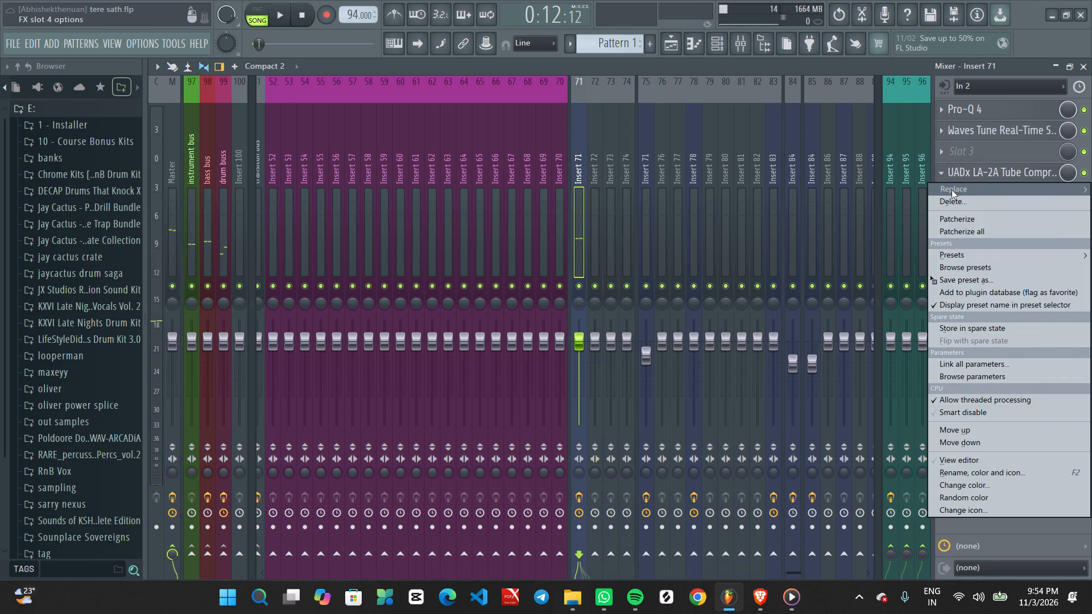
click(954, 204)
click(940, 195)
click(955, 228)
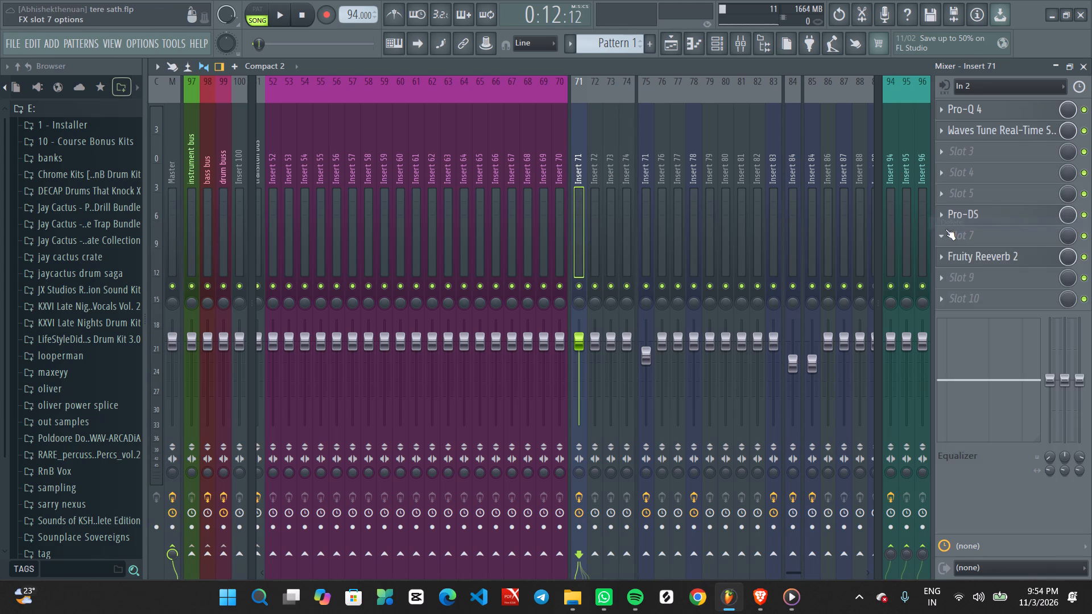
click(940, 213)
click(949, 244)
click(943, 259)
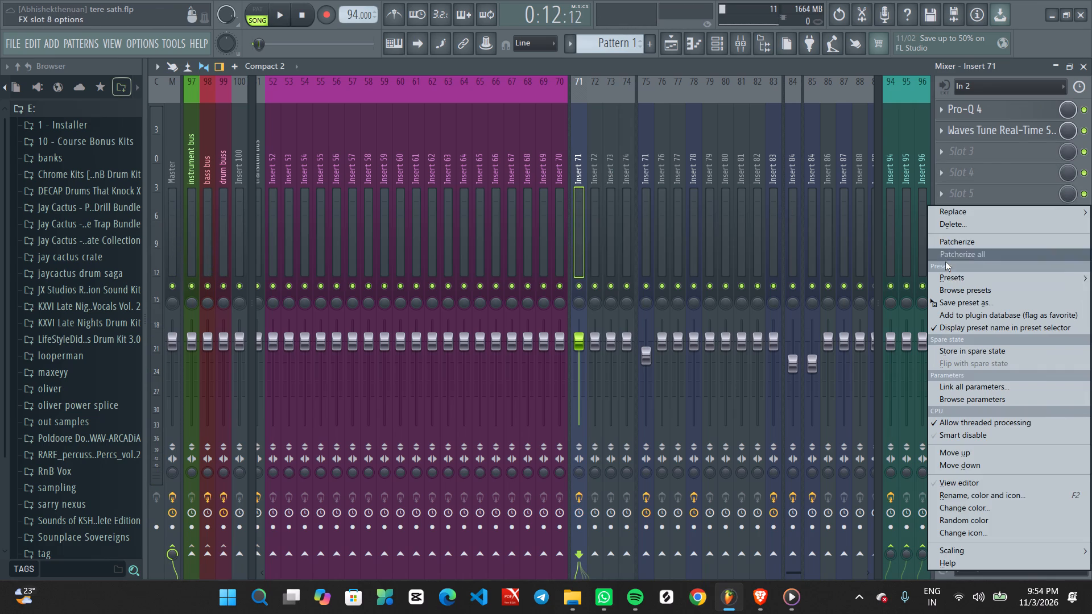
click(953, 226)
Load a second Pro-Q 4 into slot 3 of Insert 71.
key(space)
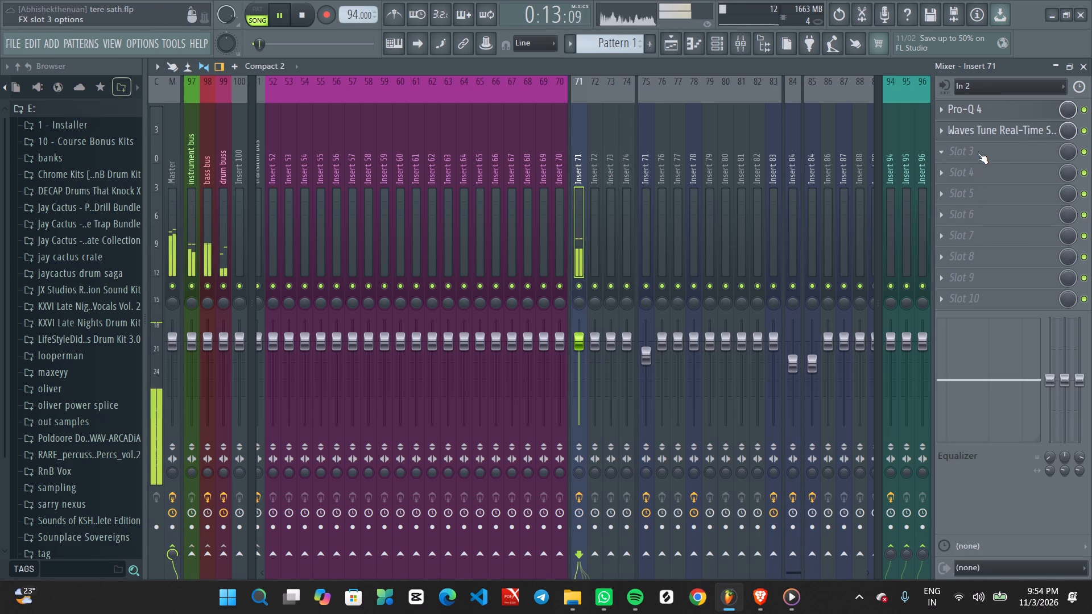
key(space)
click(978, 153)
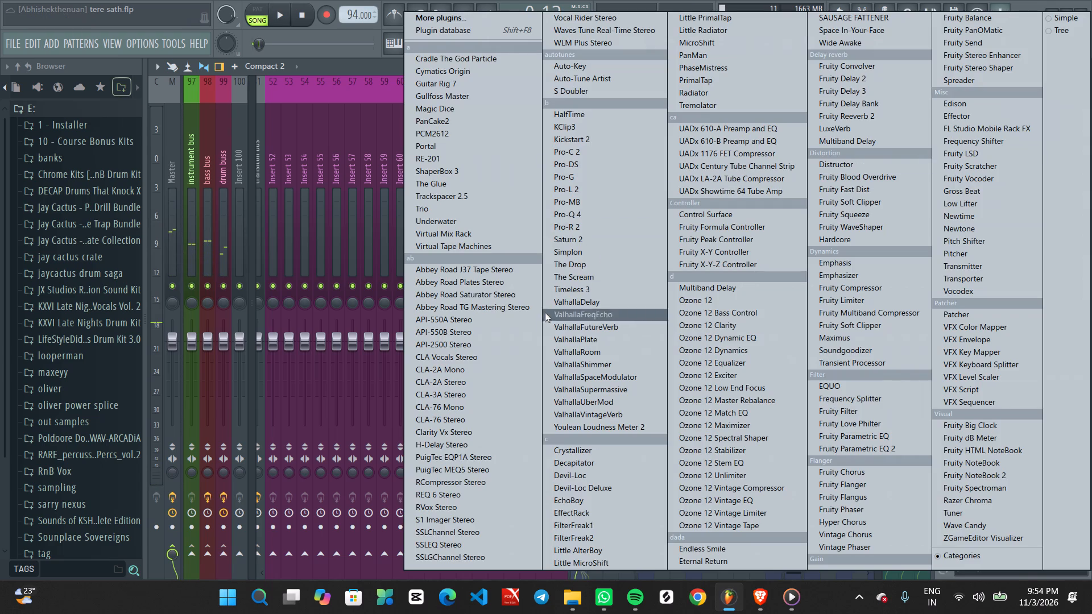
click(582, 217)
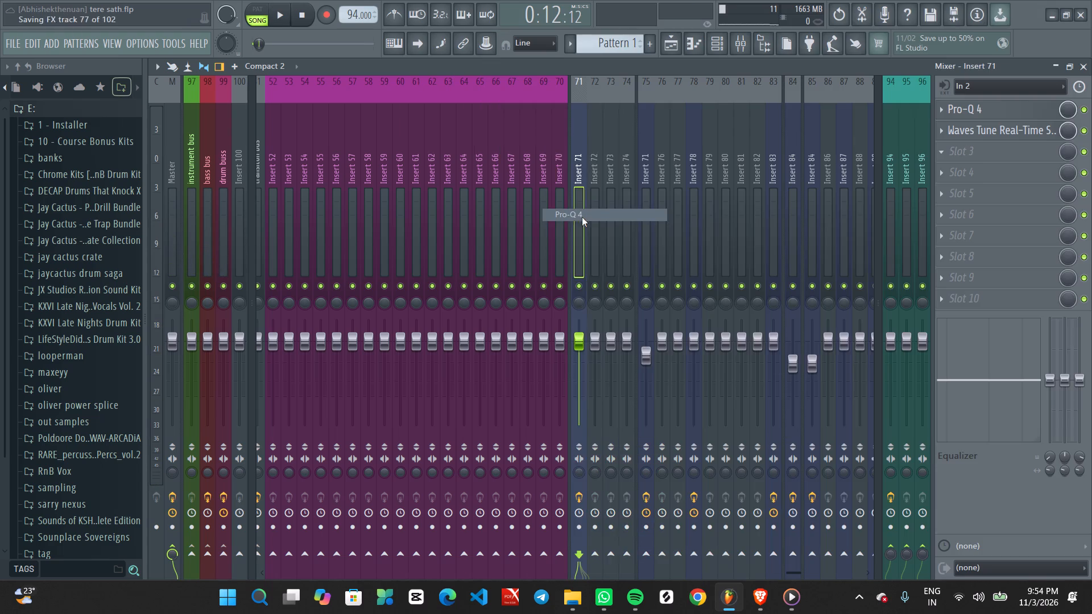
drag(484, 159, 506, 117)
Add a 30 dB/oct low cut at about 70 Hz in the new Pro-Q 4 and play the song with its window moved higher.
key(space)
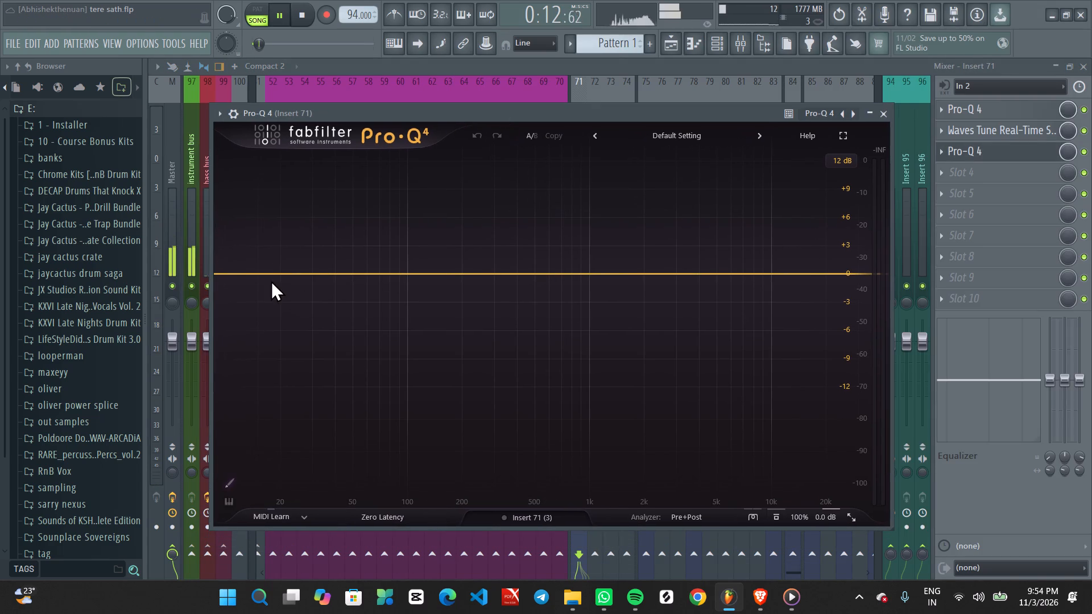
drag(242, 273, 252, 284)
scroll(252, 284, up, 3)
drag(253, 284, 376, 289)
key(space)
drag(645, 115, 645, 114)
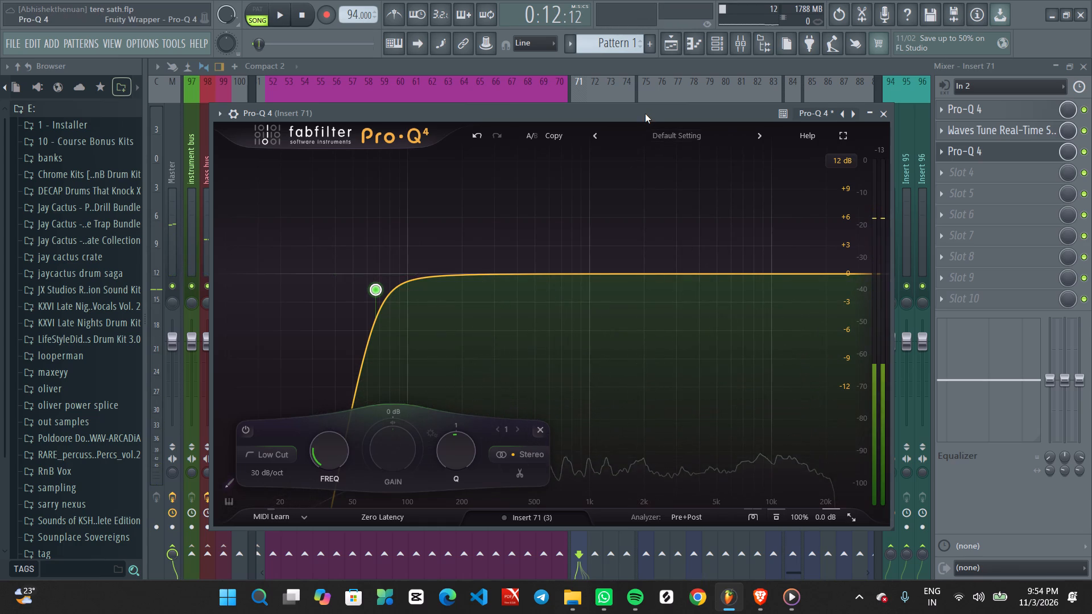
drag(645, 114, 645, 106)
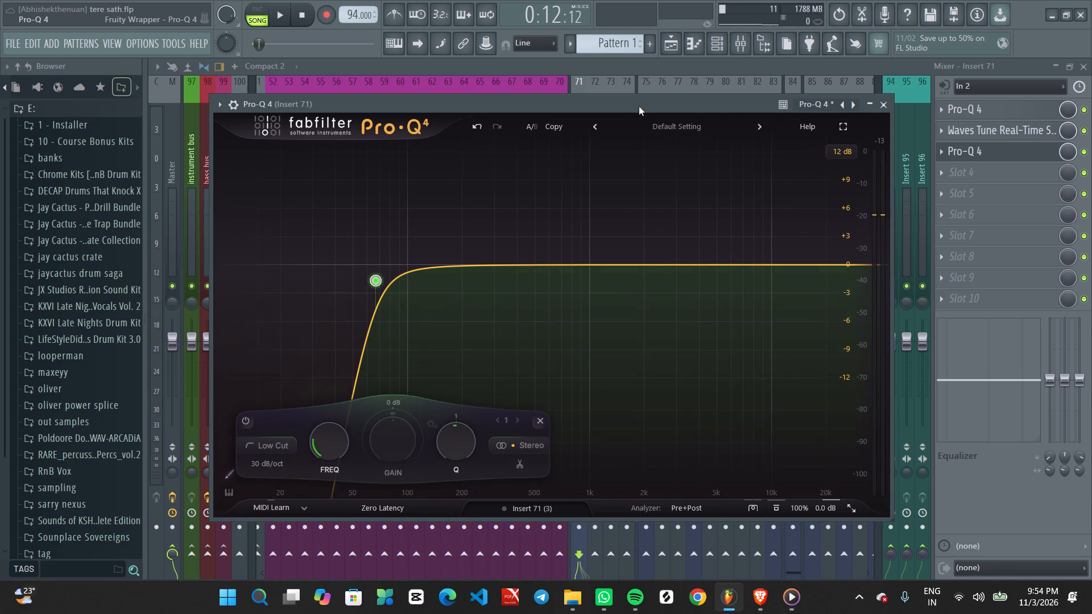
key(space)
key(space)
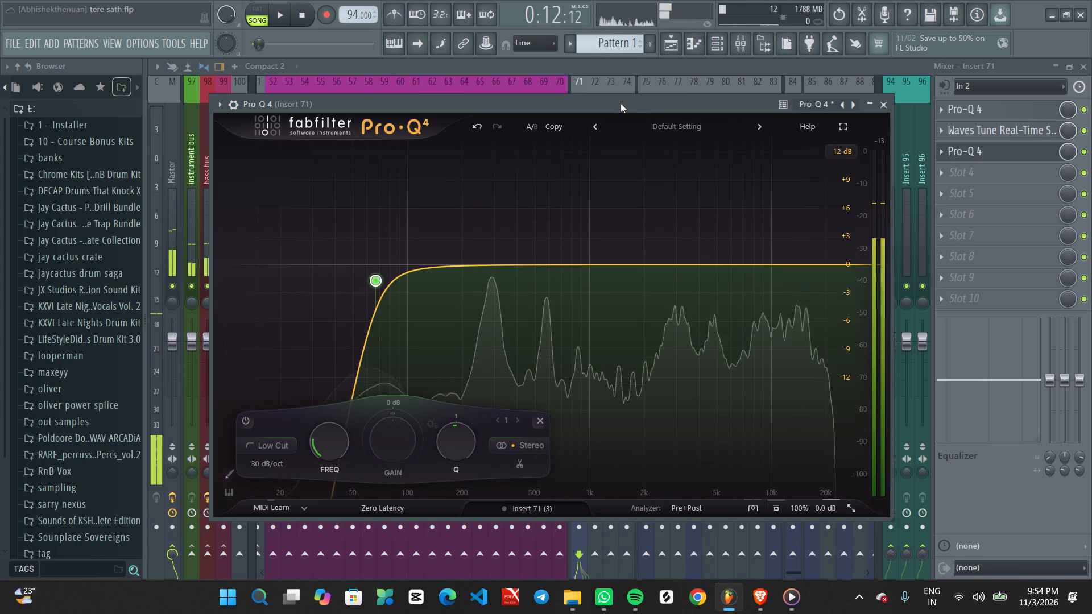
drag(621, 103, 619, 90)
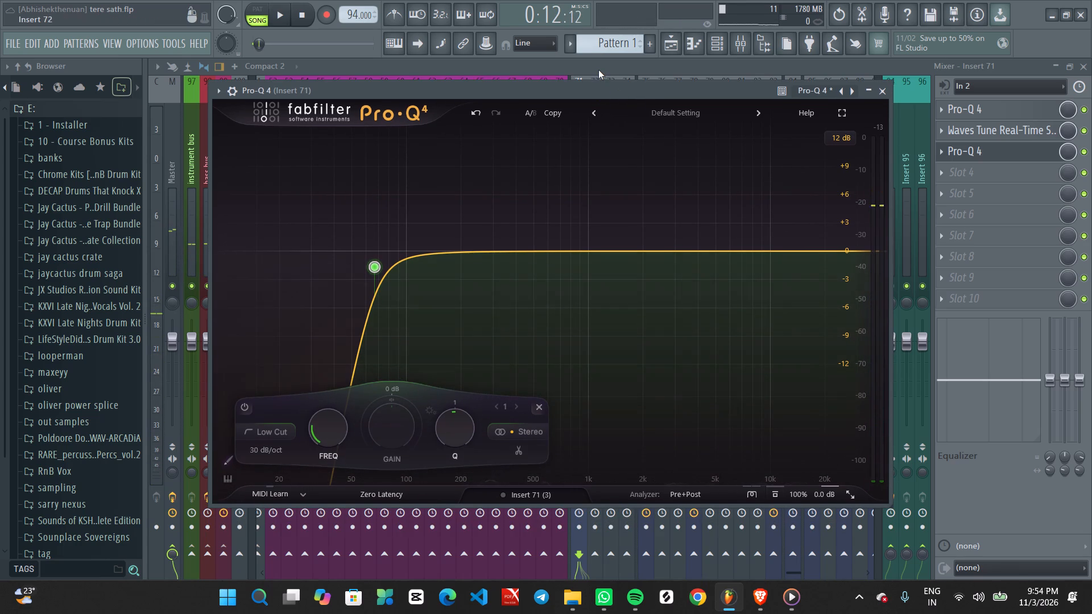
key(space)
drag(622, 91, 614, 72)
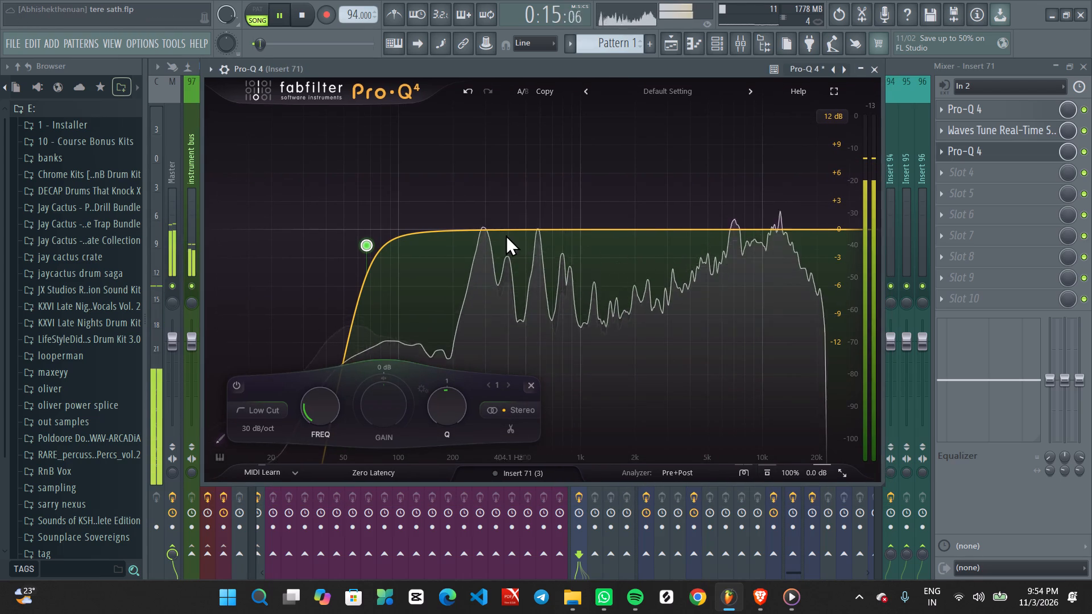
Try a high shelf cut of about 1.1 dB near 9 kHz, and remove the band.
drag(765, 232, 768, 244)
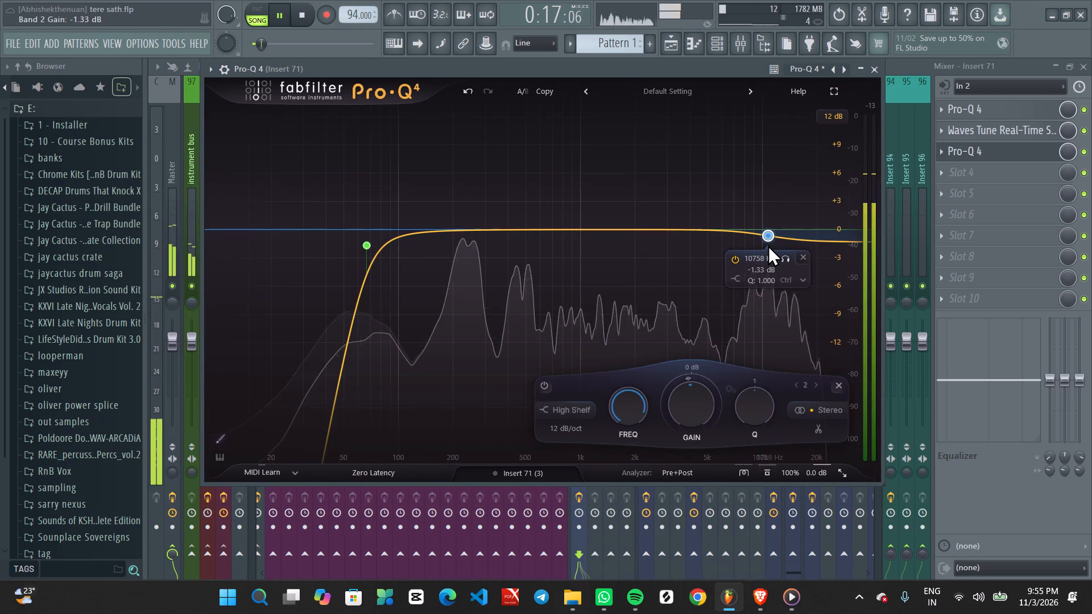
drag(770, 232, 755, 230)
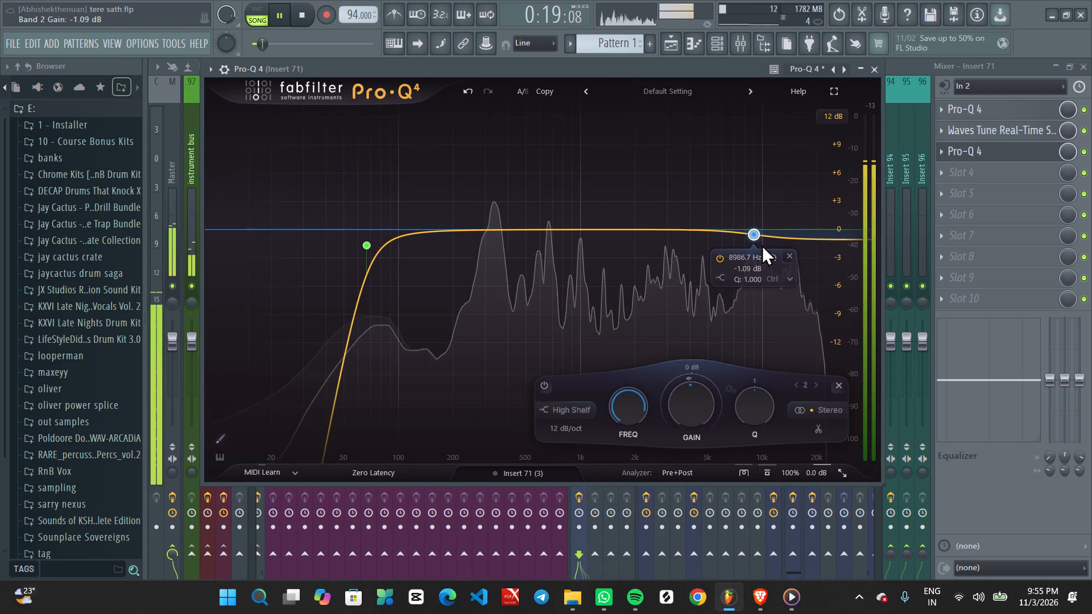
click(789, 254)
Sweep a soloed narrow bell band with Q 40 through the vocal's highs and leave it cutting about 6.1 dB near 10.95 kHz.
key(space)
key(space)
drag(730, 229, 735, 265)
scroll(735, 265, up, 5)
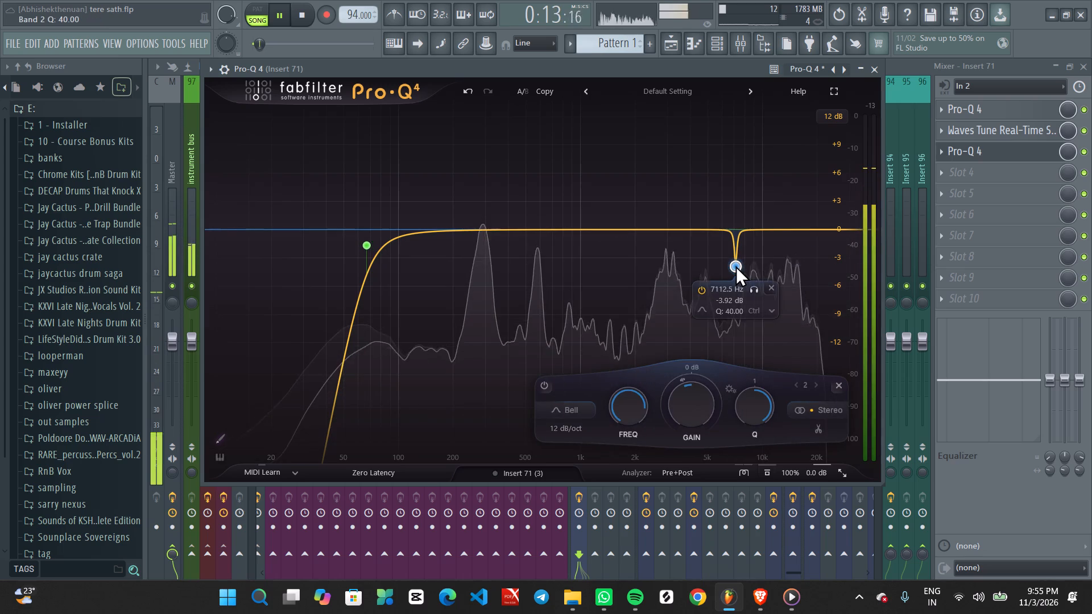
scroll(735, 265, up, 5)
drag(737, 267, 777, 311)
drag(790, 267, 772, 270)
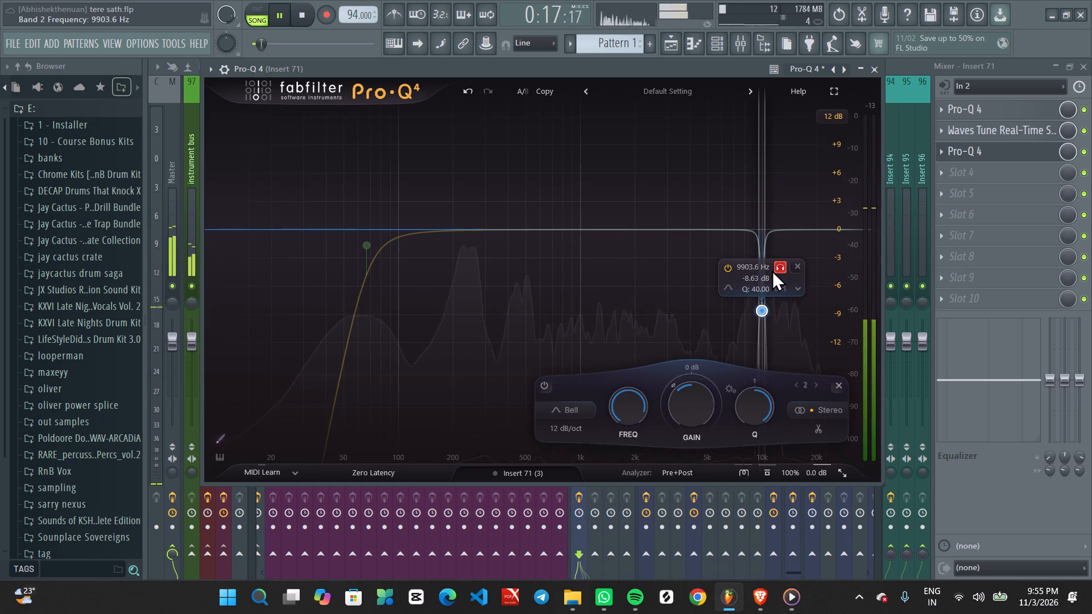
drag(772, 270, 748, 275)
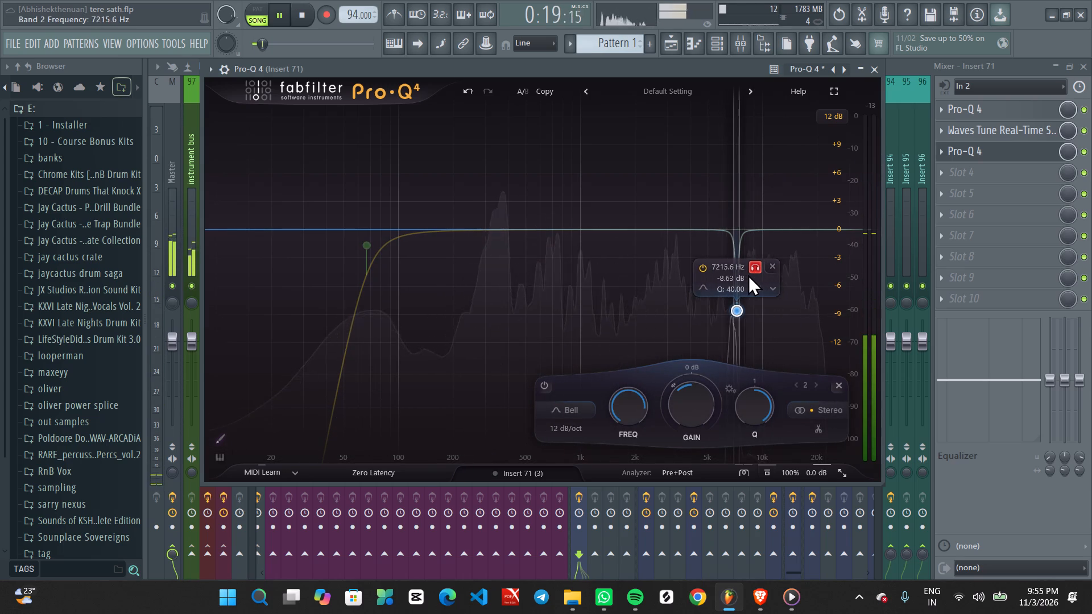
drag(748, 275, 779, 268)
key(space)
drag(768, 308, 770, 284)
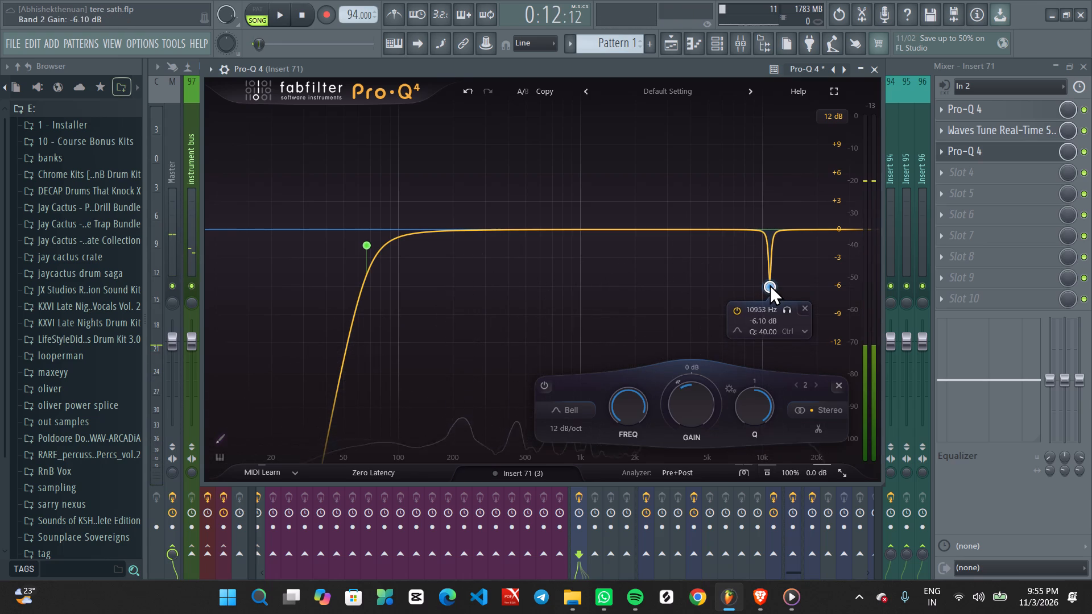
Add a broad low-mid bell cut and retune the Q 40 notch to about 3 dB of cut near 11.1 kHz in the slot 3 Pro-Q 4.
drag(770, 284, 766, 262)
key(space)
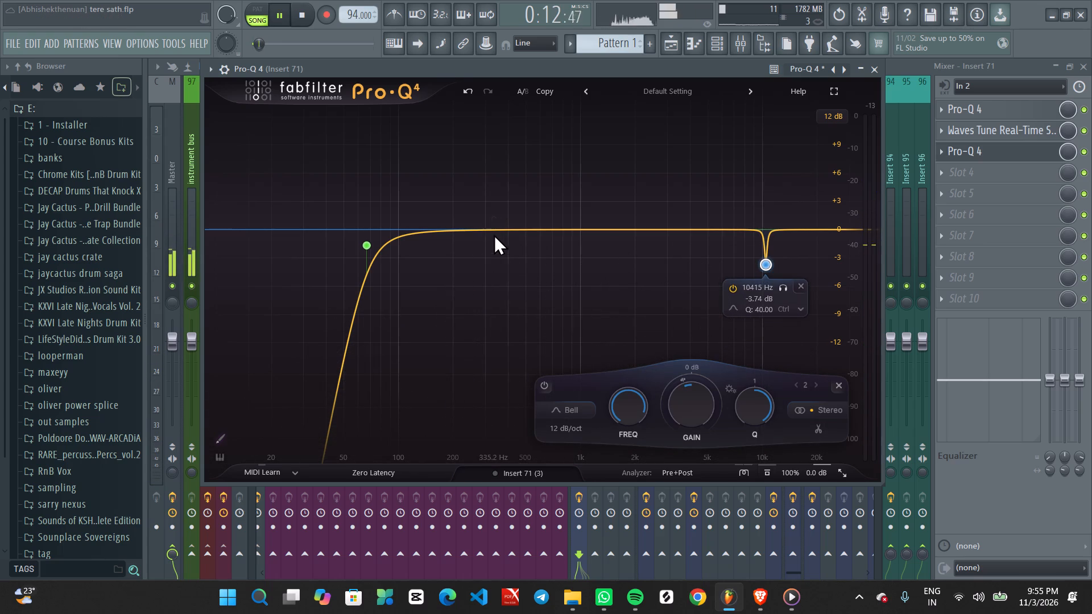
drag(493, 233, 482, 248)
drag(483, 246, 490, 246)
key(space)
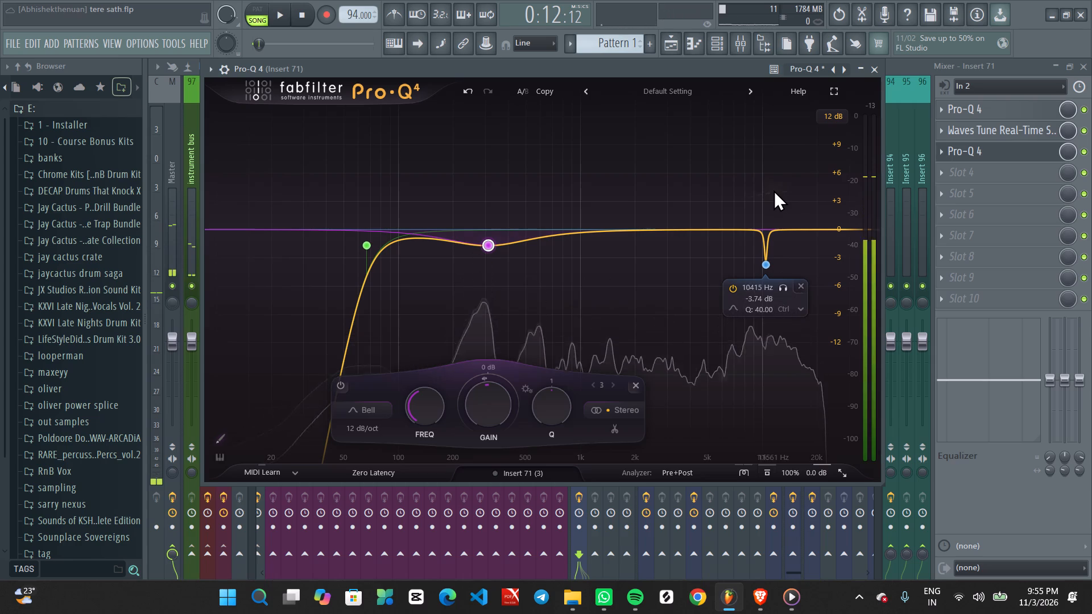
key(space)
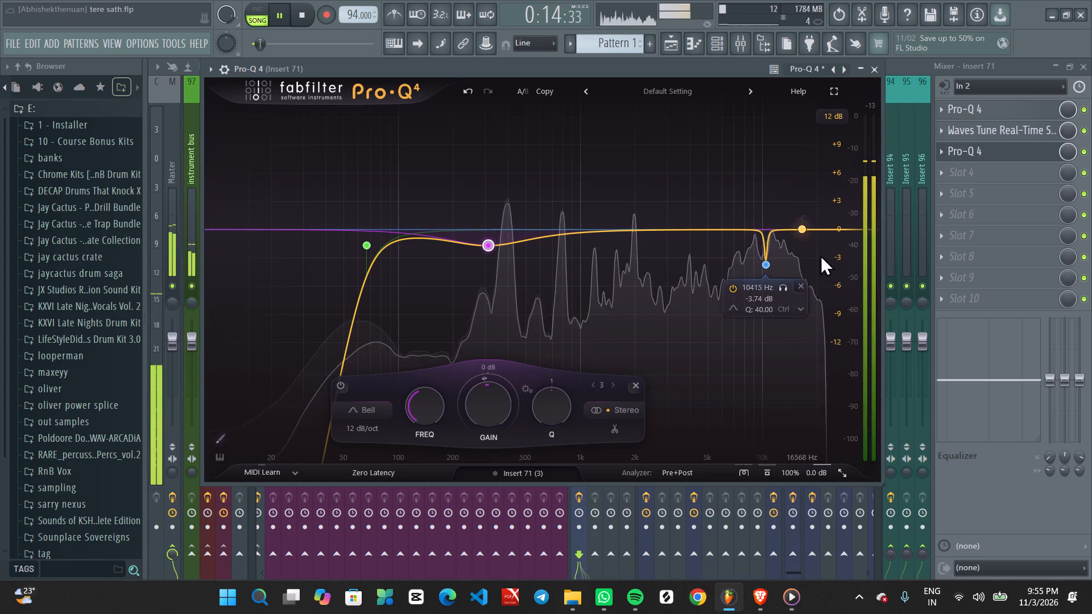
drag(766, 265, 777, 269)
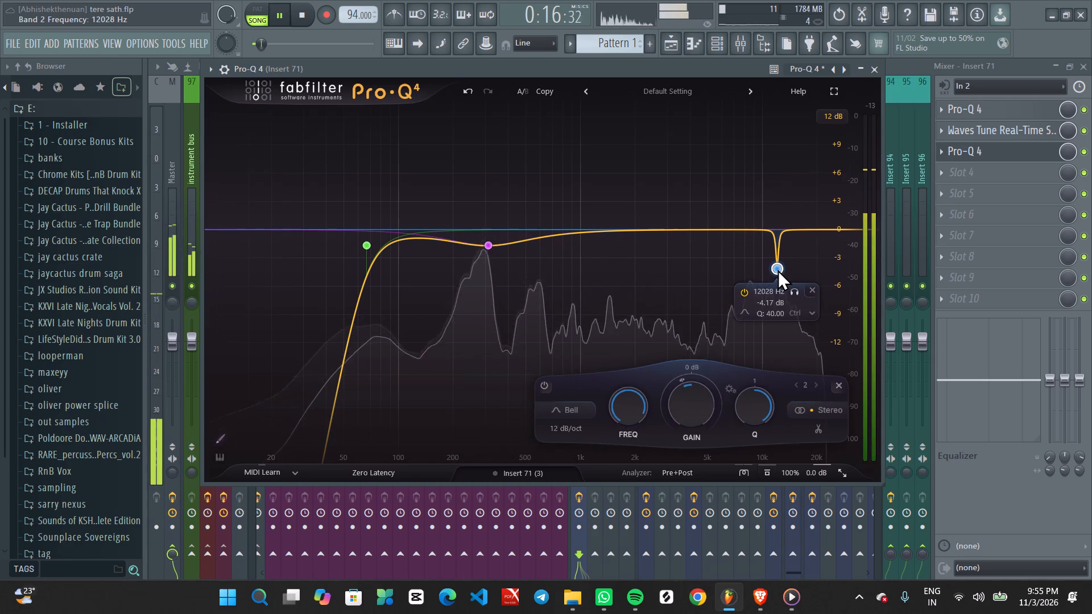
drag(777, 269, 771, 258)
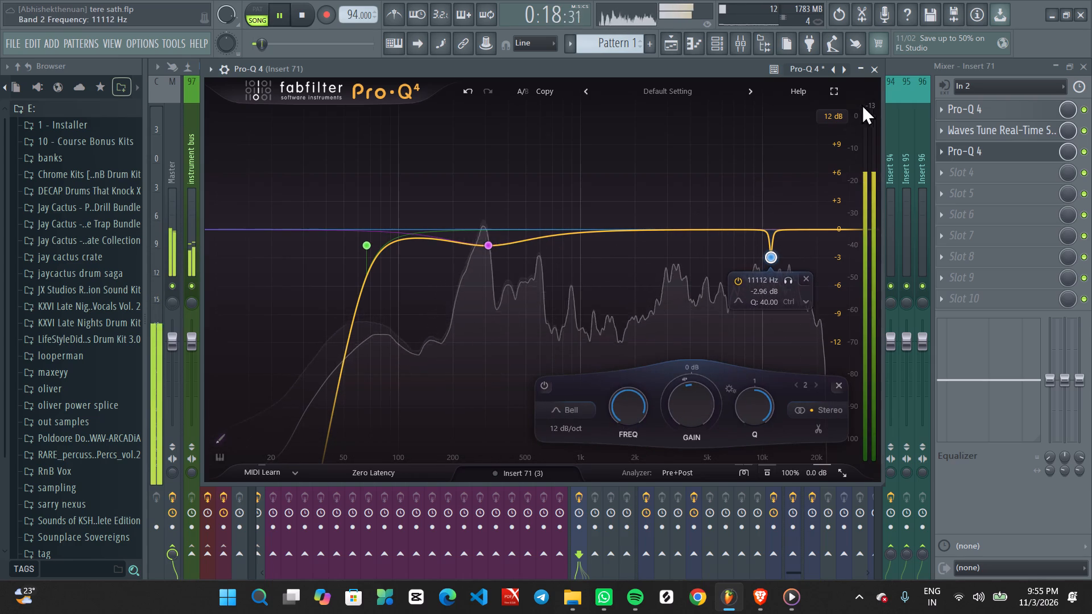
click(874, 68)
Replace the Pro-Q 4 in slot 3 of Insert 71 with CLA-2A Stereo and move its window clear for editing.
click(941, 152)
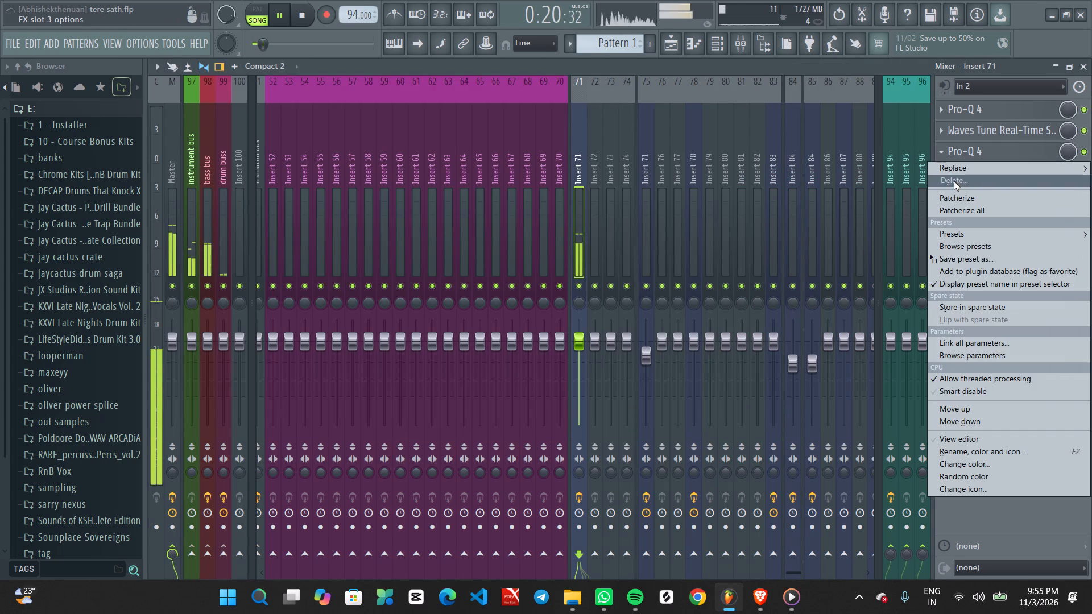
click(954, 181)
click(962, 153)
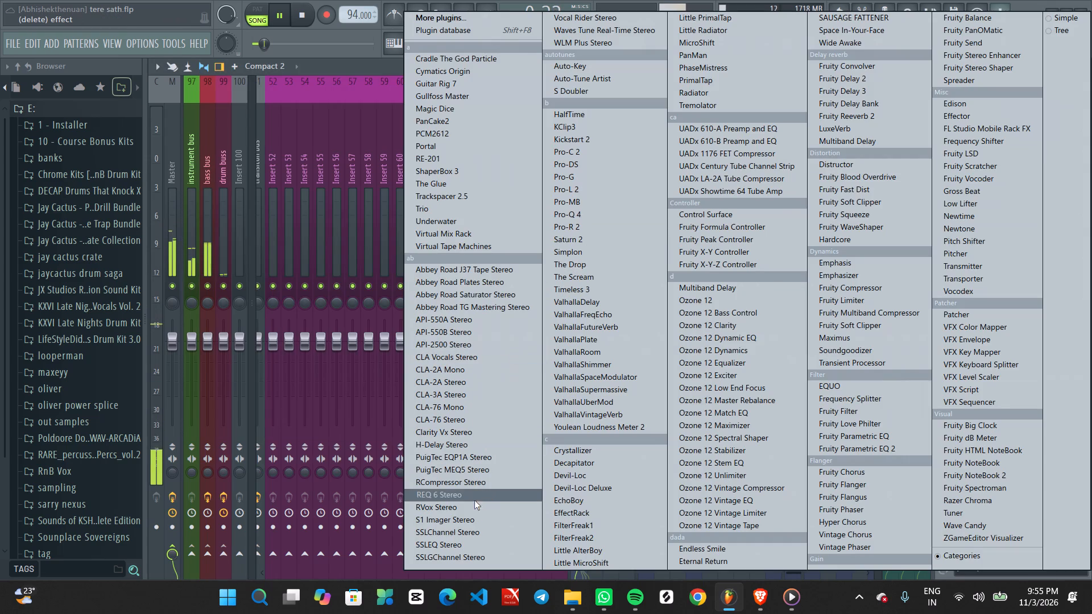
click(454, 385)
drag(483, 73, 564, 171)
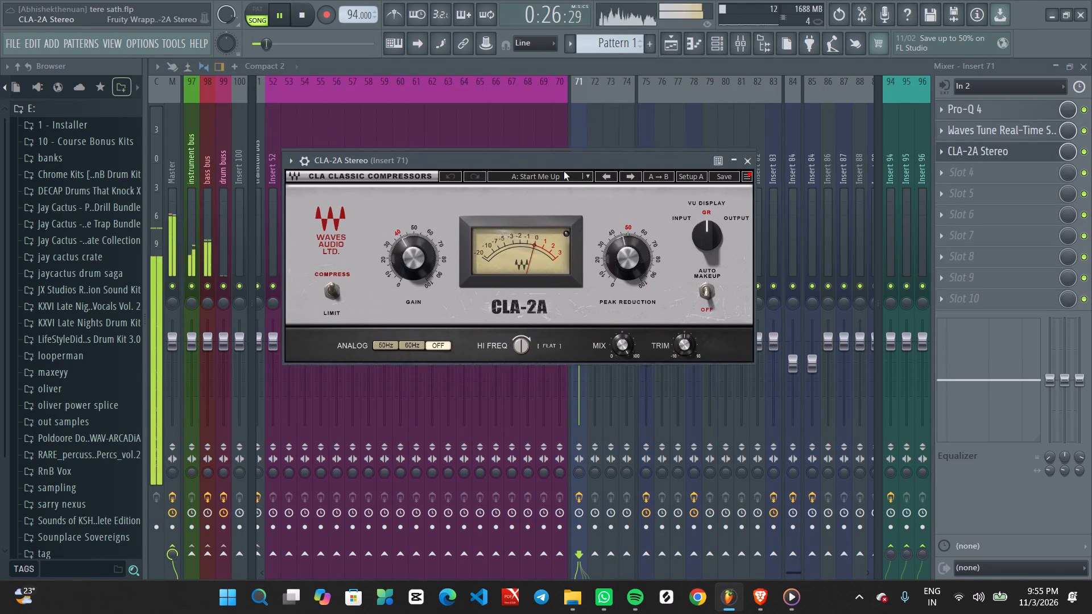
drag(564, 171, 564, 175)
Restart song playback and lower the CLA-2A gain to about 34.7.
key(space)
key(space)
scroll(403, 274, down, 2)
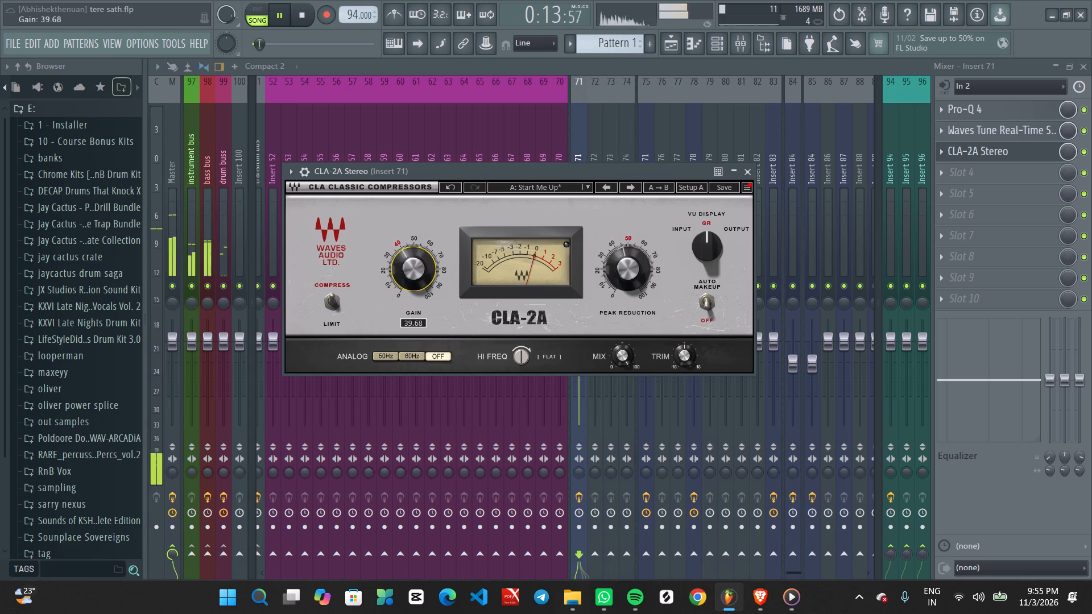
scroll(404, 274, down, 10)
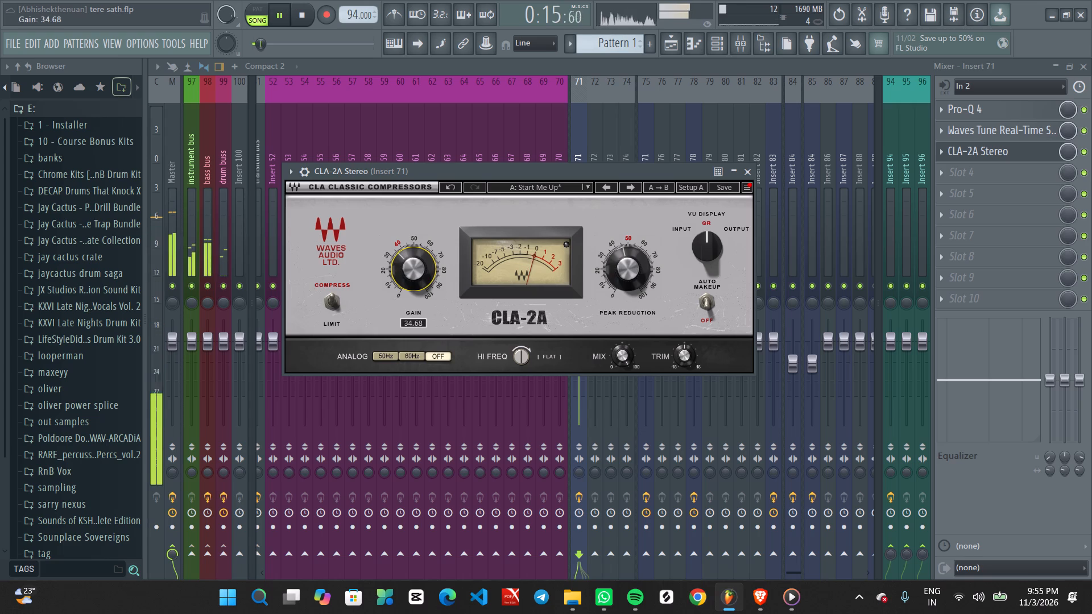
Fine-tune the CLA-2A peak reduction to about 45.4 while the song plays, and close the compressor.
scroll(621, 276, up, 6)
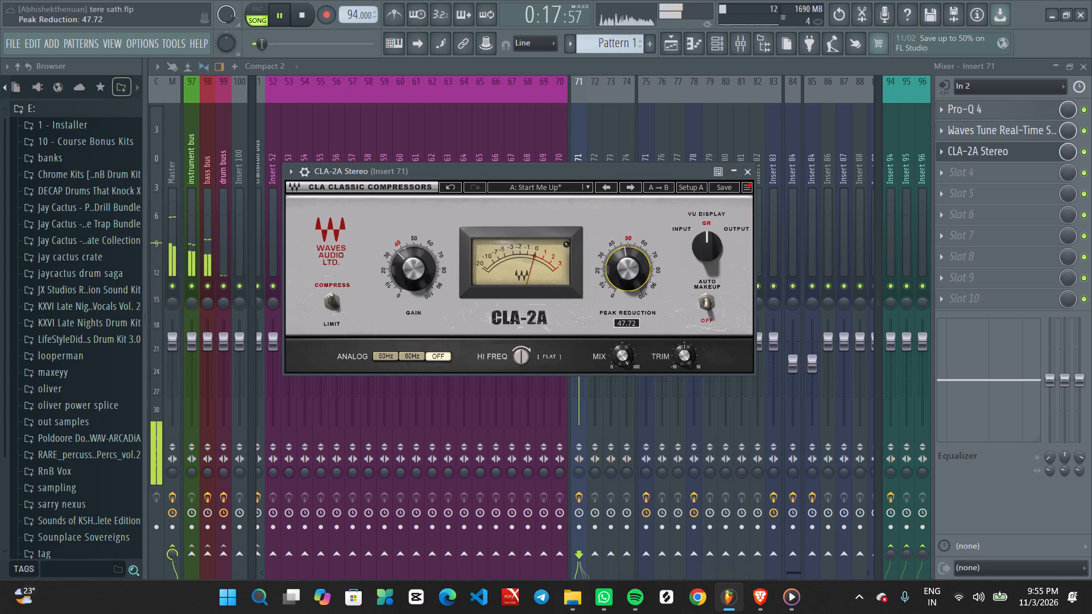
scroll(622, 275, up, 4)
scroll(622, 275, down, 5)
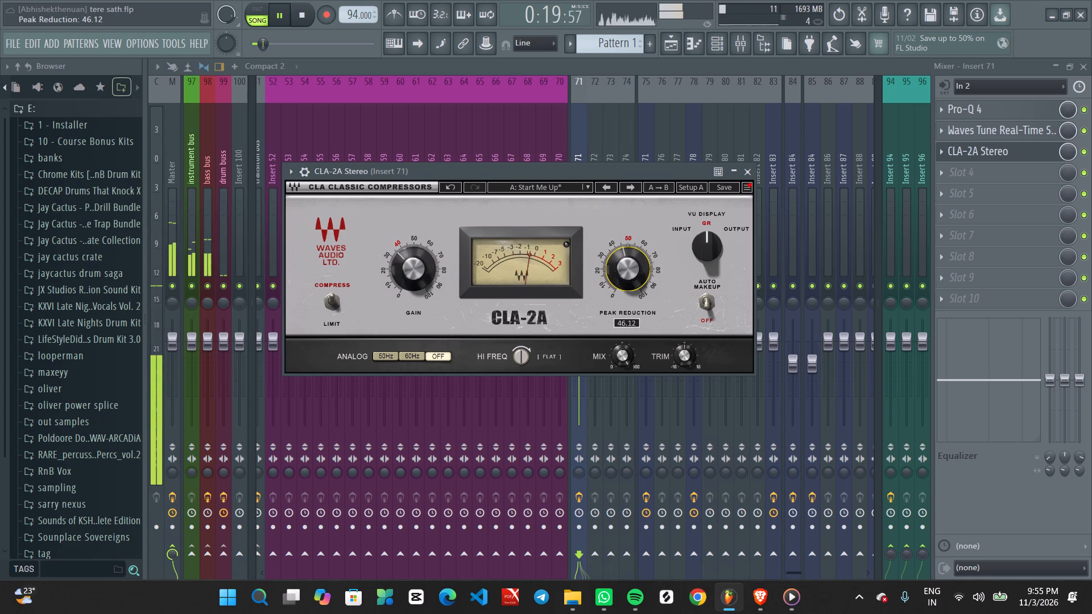
scroll(622, 275, down, 3)
scroll(622, 275, up, 4)
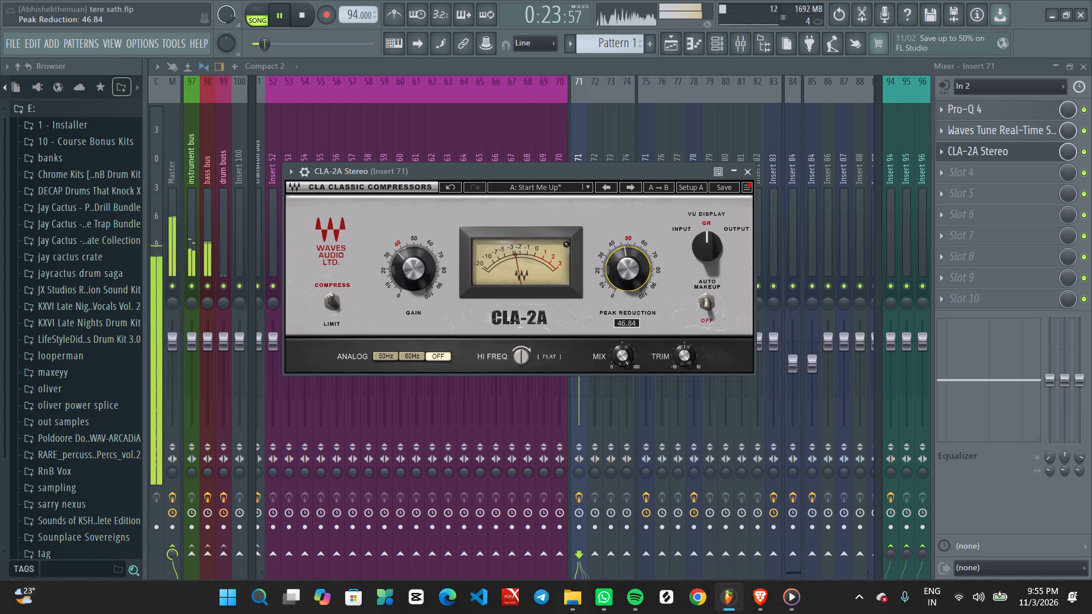
scroll(623, 274, down, 4)
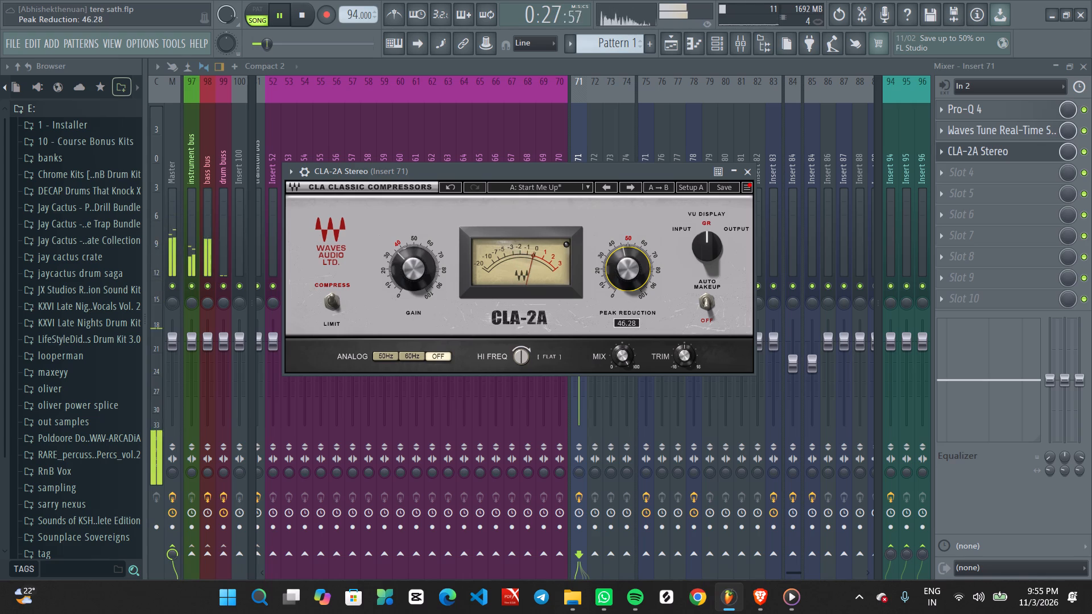
scroll(623, 274, up, 1)
click(623, 274)
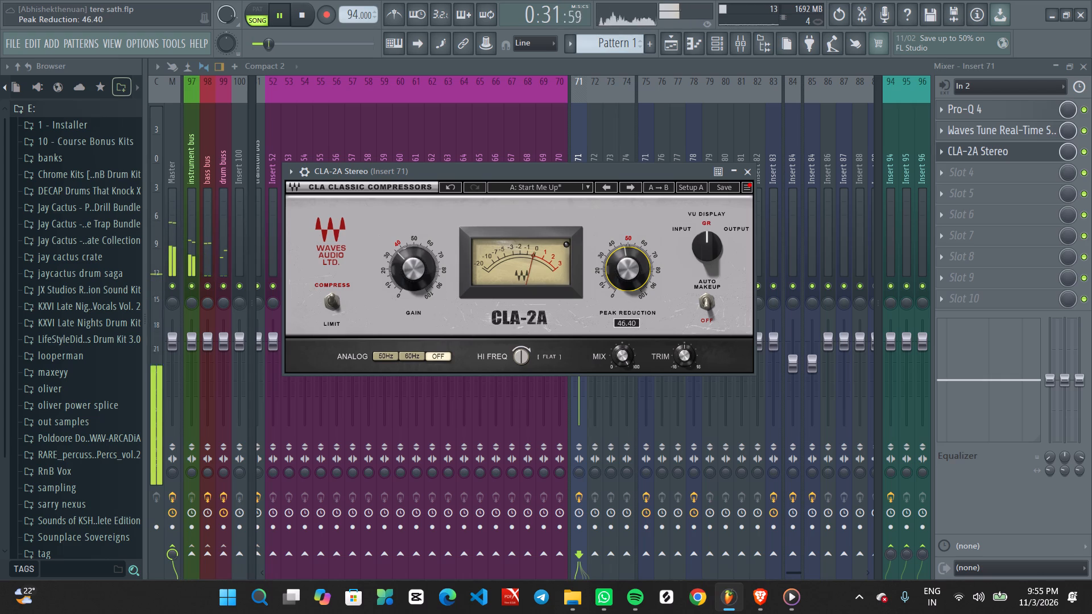
scroll(623, 274, down, 2)
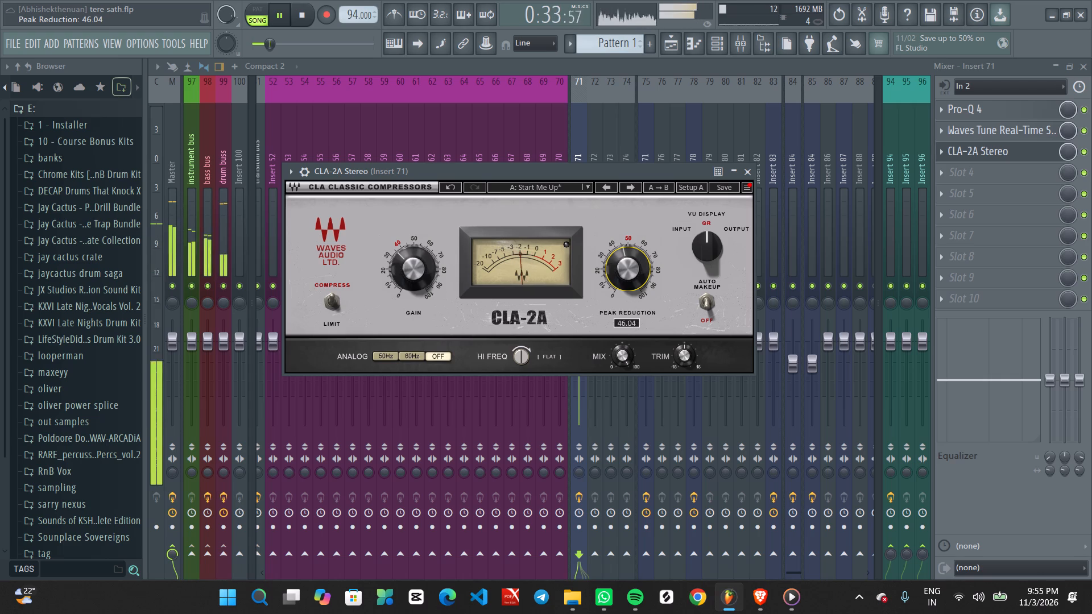
scroll(623, 274, down, 2)
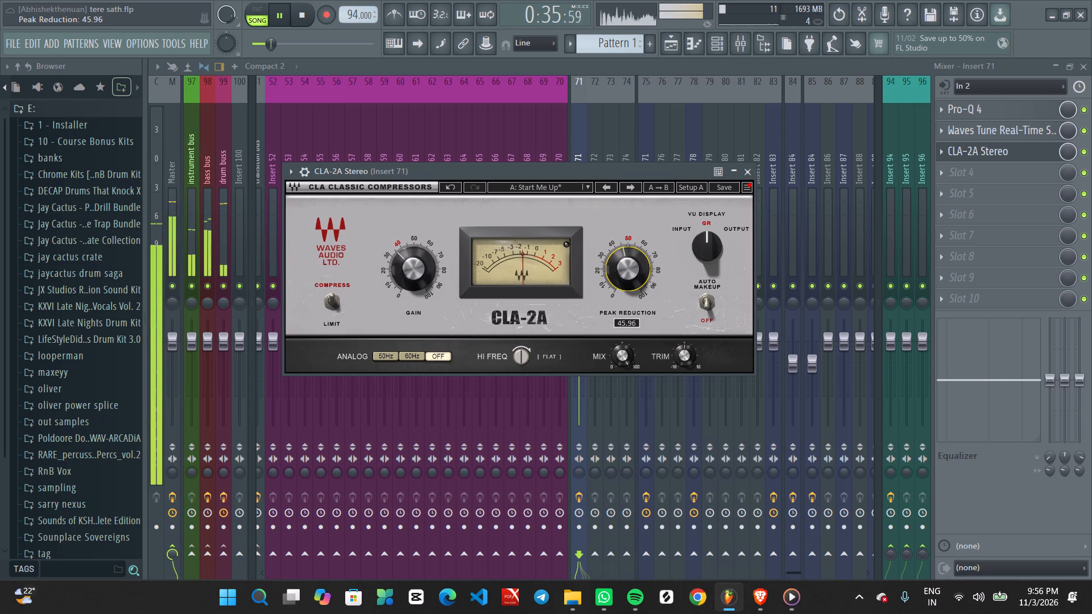
scroll(623, 274, down, 4)
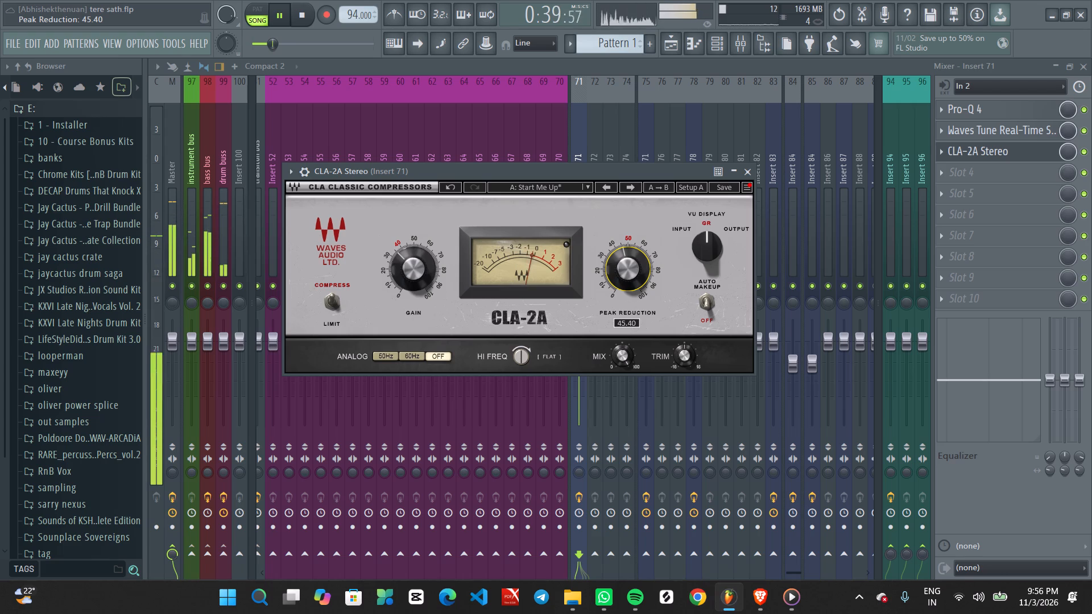
click(745, 172)
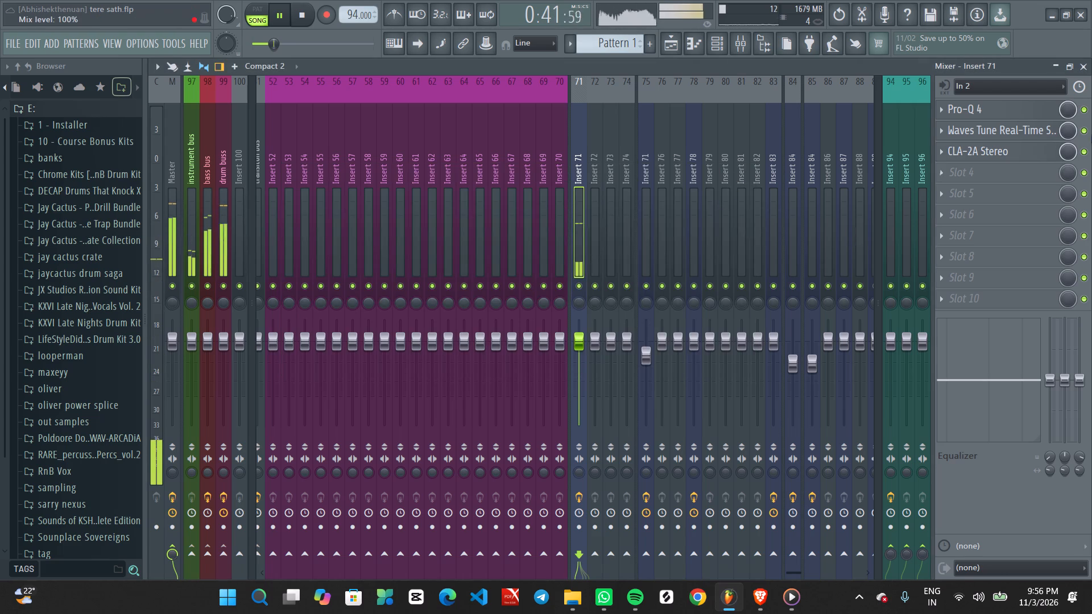
Reopen the CLA-2A on Insert 71, replay the song, and set its gain to about 33.8.
click(1016, 159)
key(space)
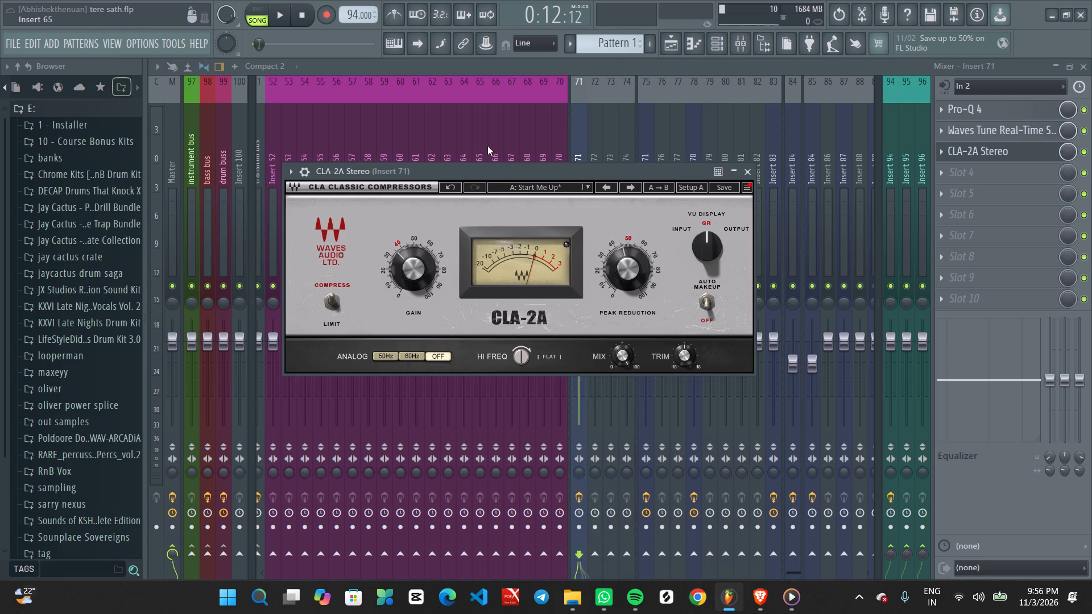
click(491, 172)
key(space)
scroll(415, 272, down, 1)
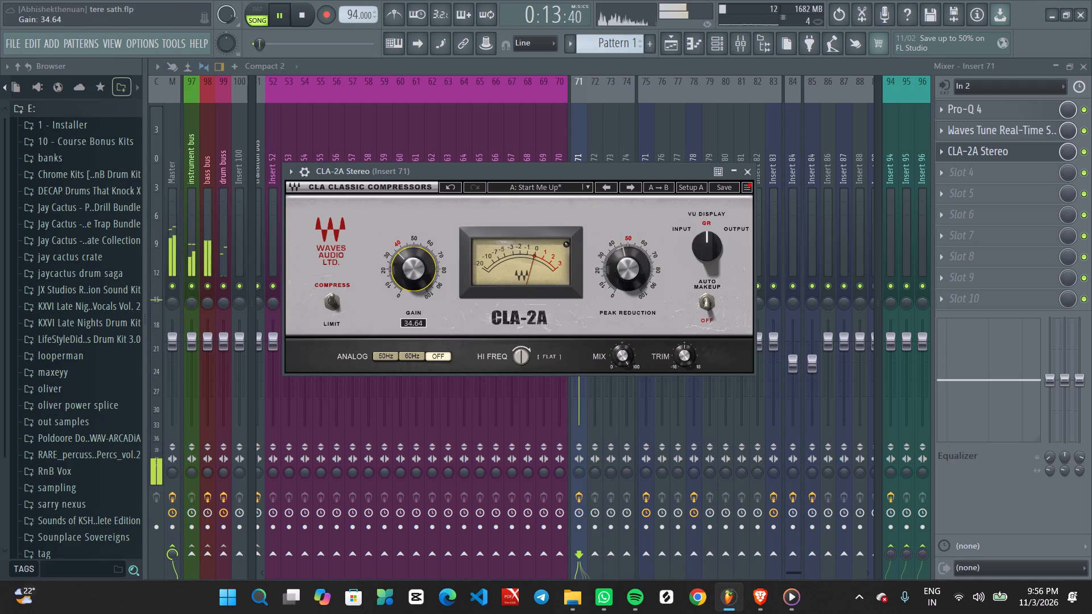
scroll(415, 272, down, 1)
scroll(415, 272, up, 3)
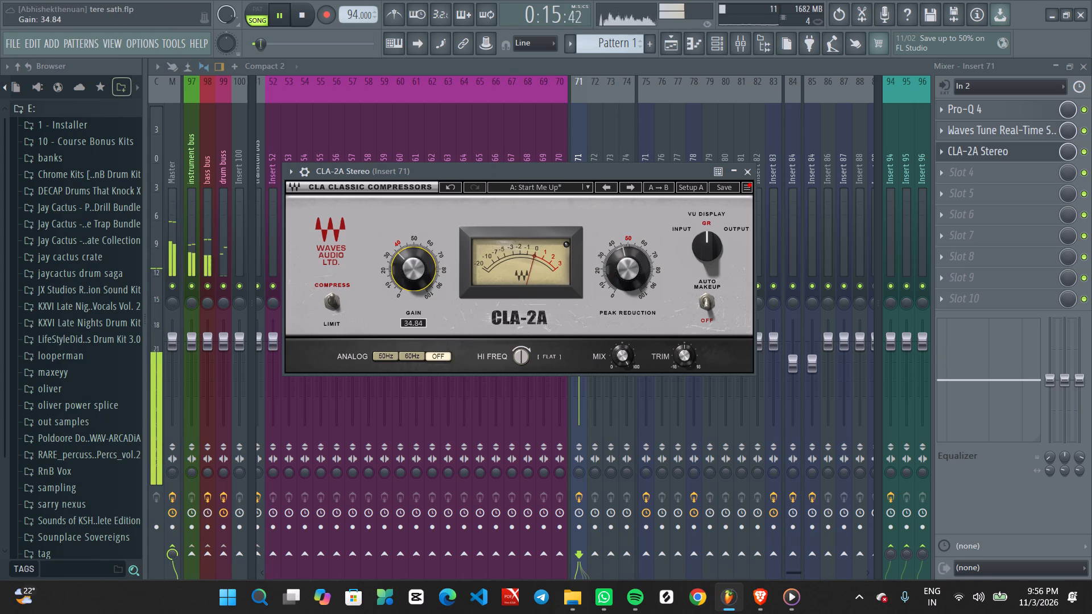
scroll(415, 272, up, 2)
scroll(415, 272, down, 4)
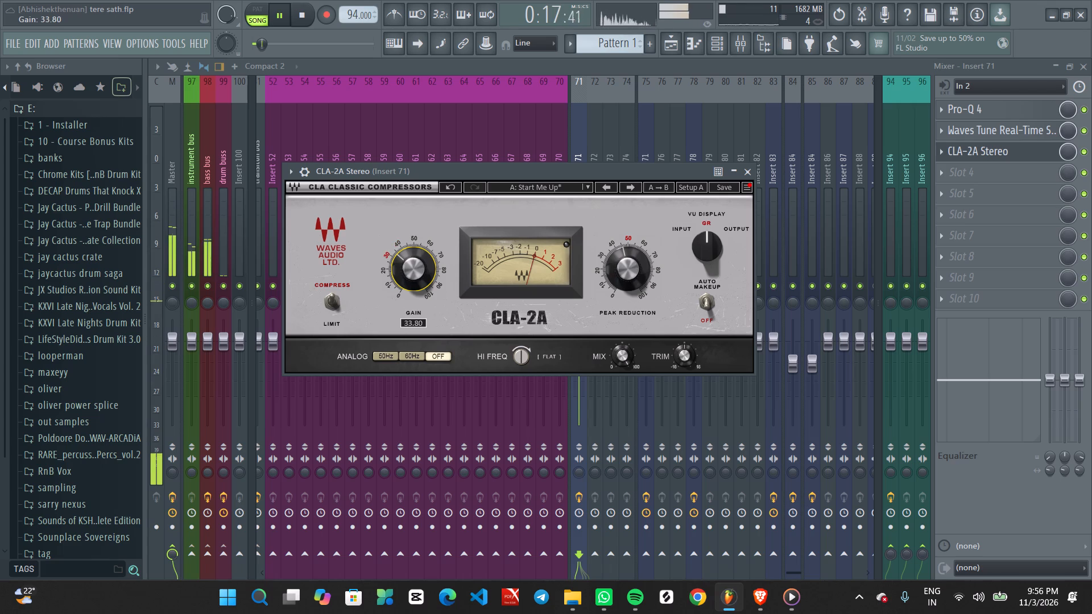
click(744, 172)
Restart the song, load Pro-Q 4 into slot 4 of Insert 71, and move its window higher.
key(space)
key(space)
click(973, 170)
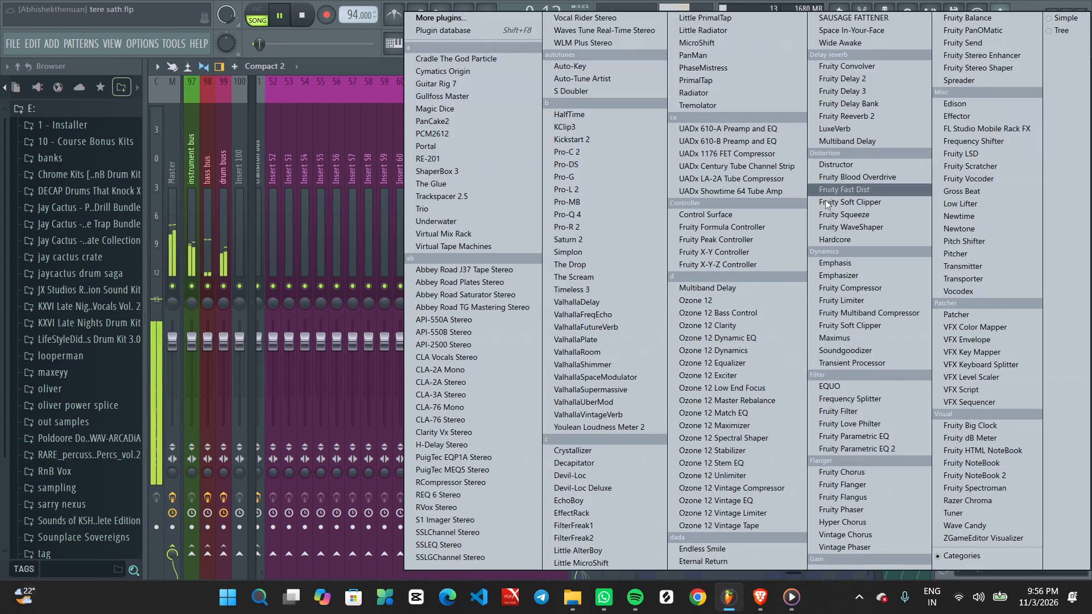
click(578, 213)
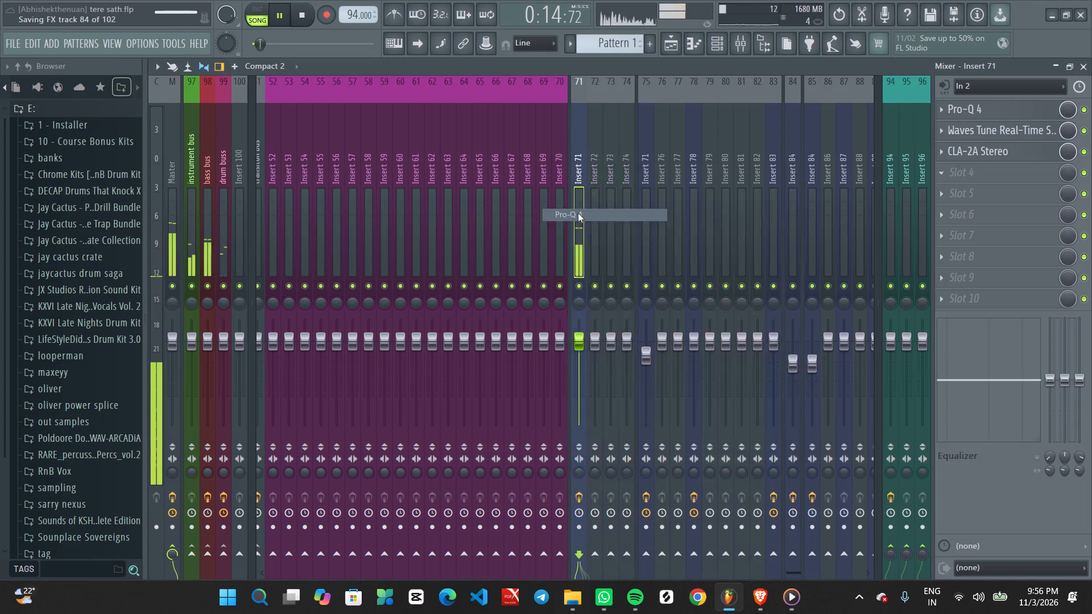
drag(607, 172, 427, 92)
Add a 30 dB/oct low cut at about 45 Hz and a bell cut of about 1 dB near 371 Hz in the new Pro-Q 4.
drag(264, 259, 267, 264)
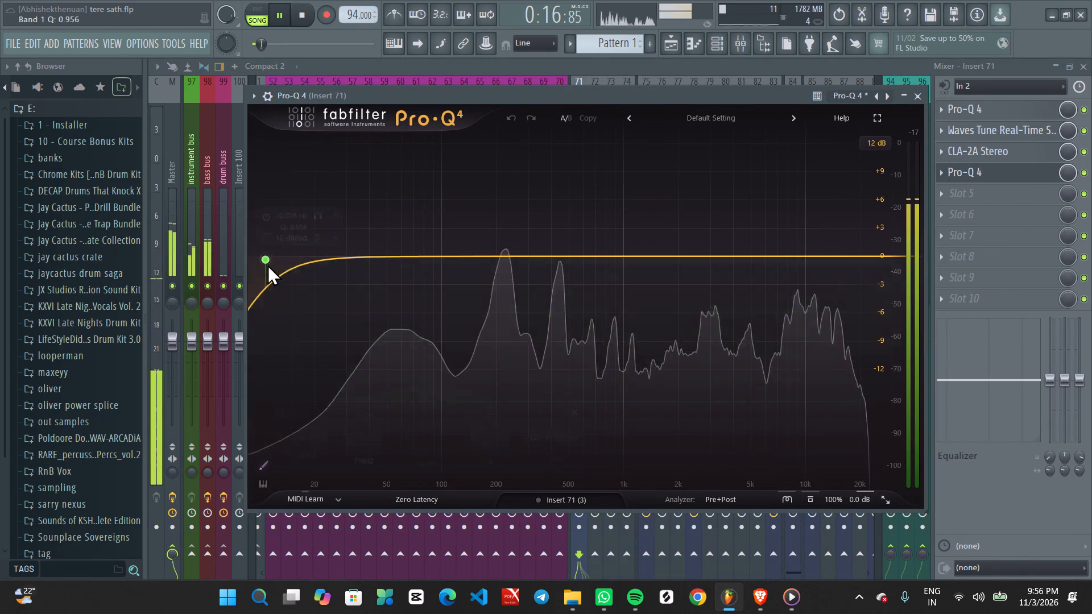
drag(267, 264, 271, 269)
scroll(271, 269, up, 3)
drag(271, 269, 378, 272)
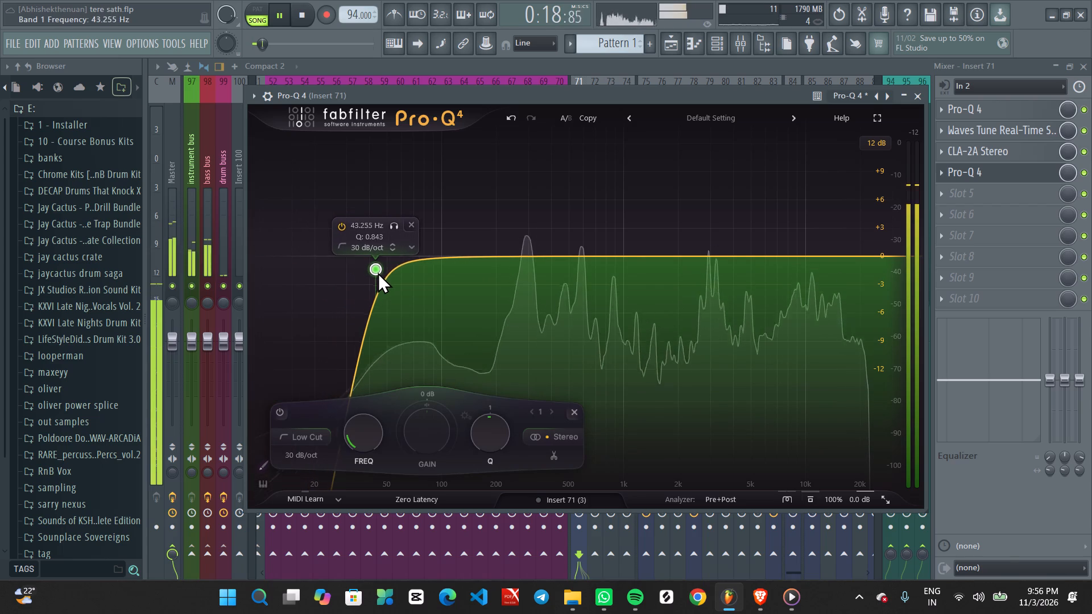
drag(378, 272, 381, 272)
drag(549, 257, 538, 281)
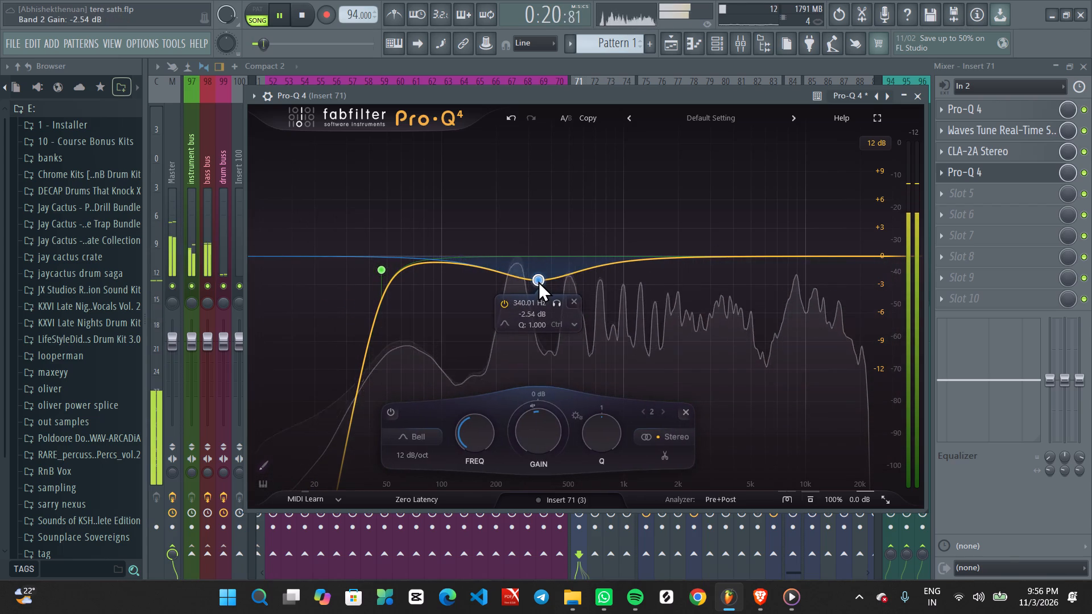
drag(538, 281, 545, 267)
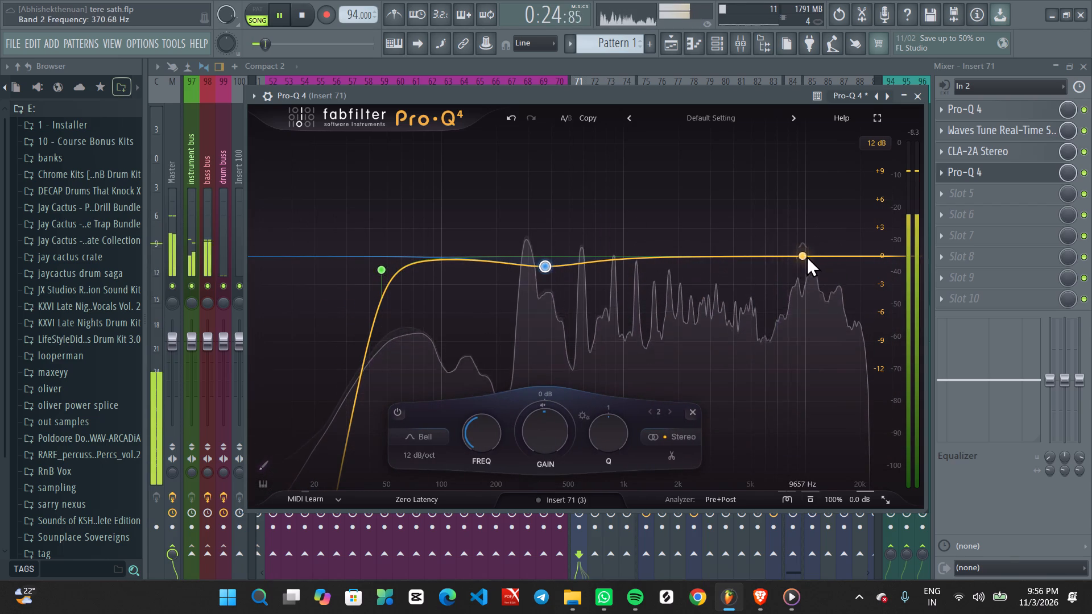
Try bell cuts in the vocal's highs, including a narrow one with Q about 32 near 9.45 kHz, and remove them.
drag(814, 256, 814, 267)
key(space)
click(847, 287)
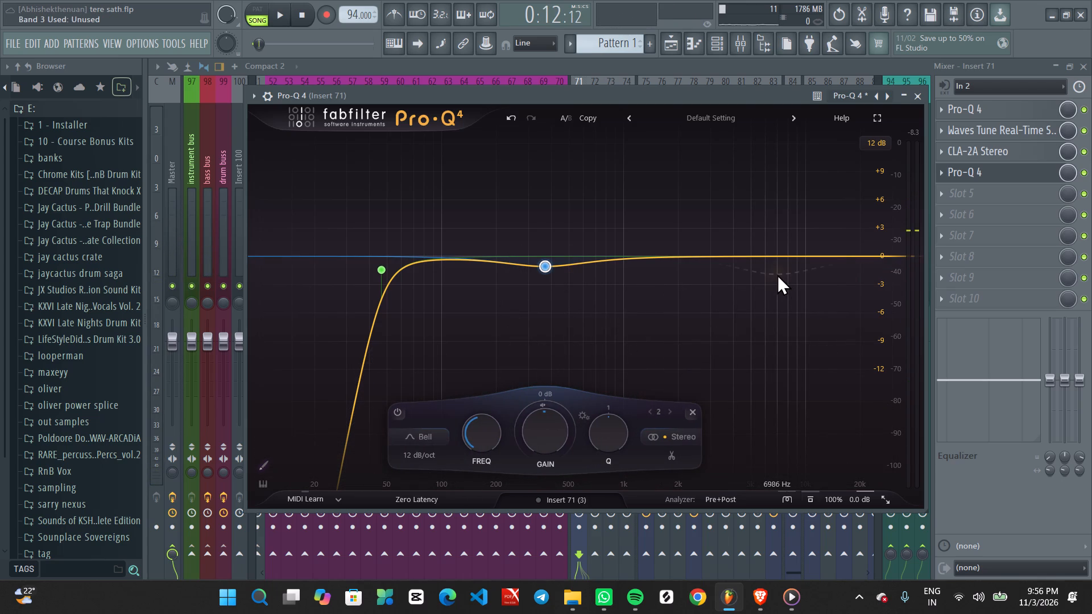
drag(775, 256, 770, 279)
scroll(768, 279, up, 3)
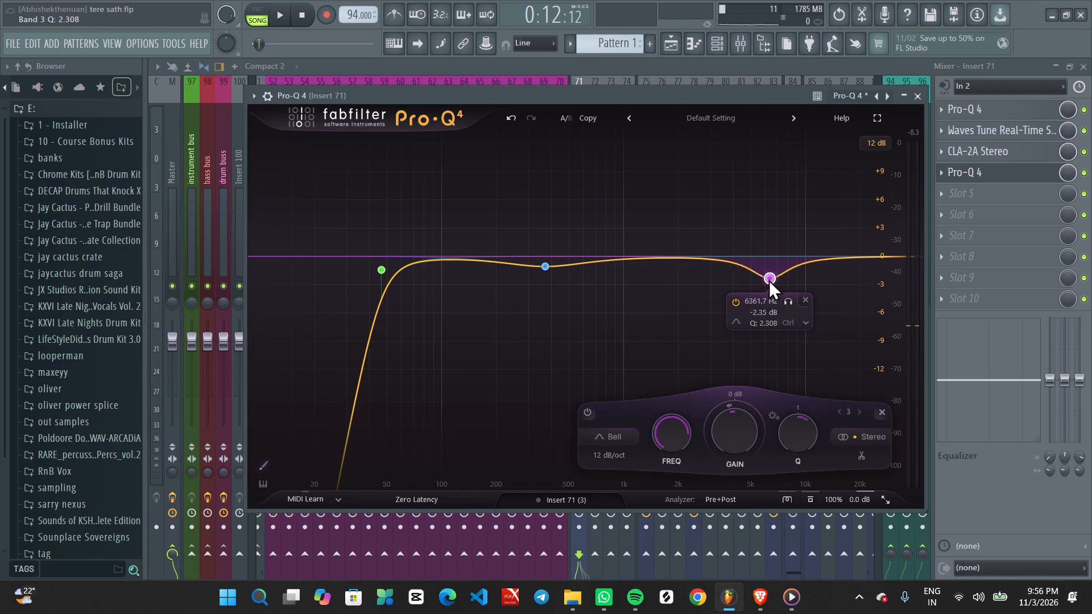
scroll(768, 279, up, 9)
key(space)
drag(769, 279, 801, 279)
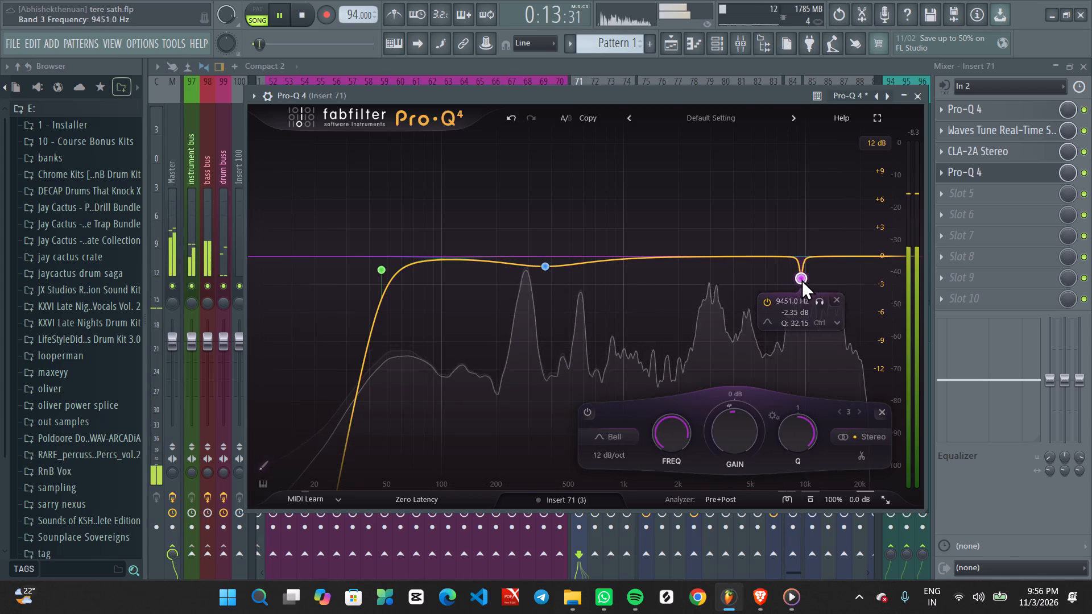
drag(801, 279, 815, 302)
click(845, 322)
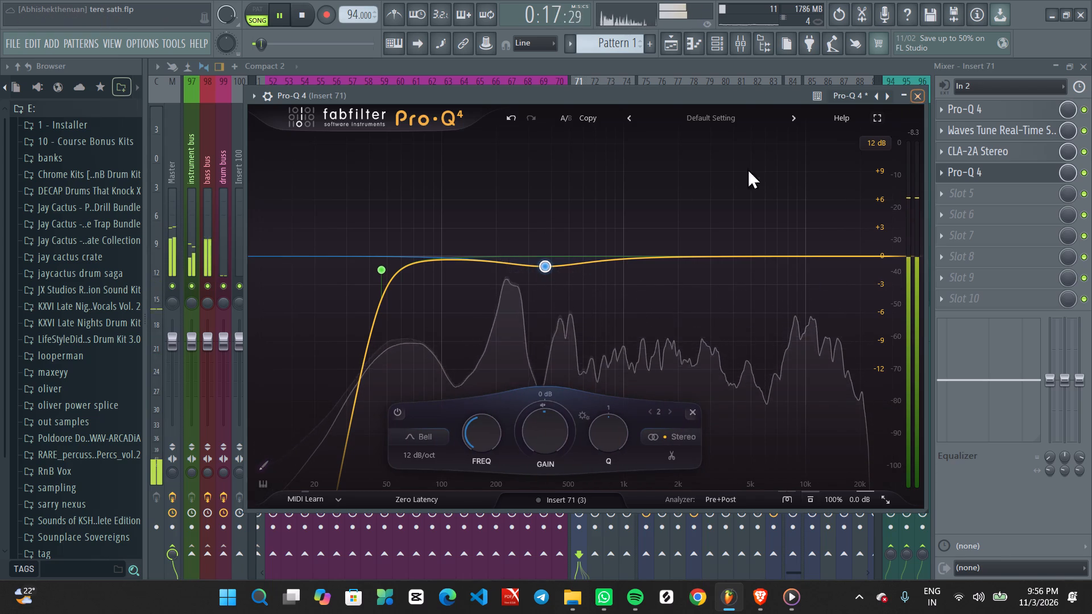
Deepen the low-mid bell cut at a slightly lower frequency, close the Pro-Q 4, and replay the song.
drag(547, 270, 539, 280)
click(920, 98)
key(space)
key(space)
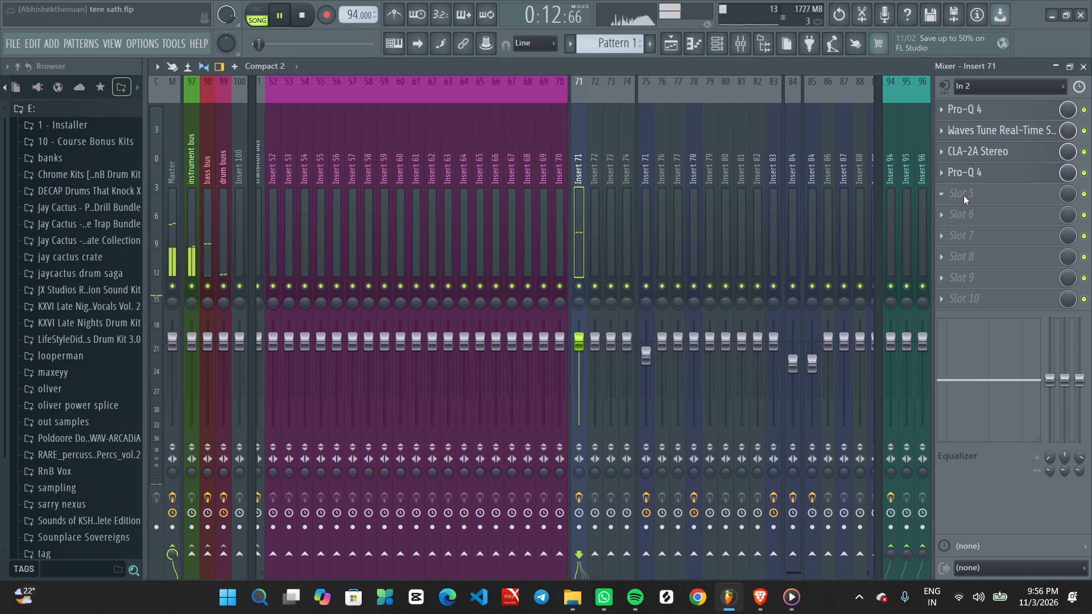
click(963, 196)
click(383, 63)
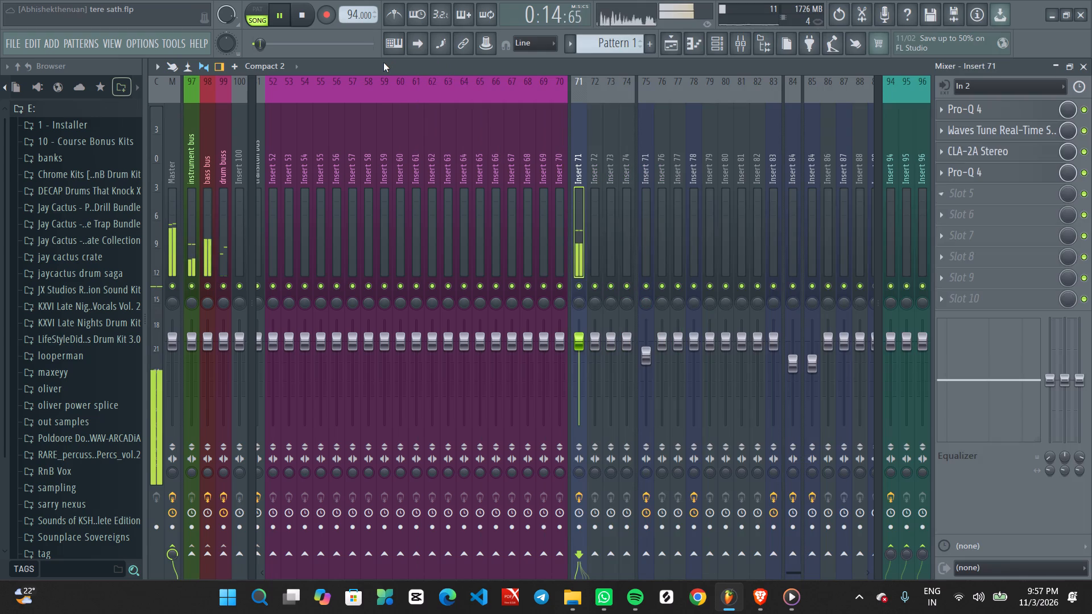
Restart the song, load Pro-DS into slot 5 of Insert 71, and move its window higher.
key(space)
key(space)
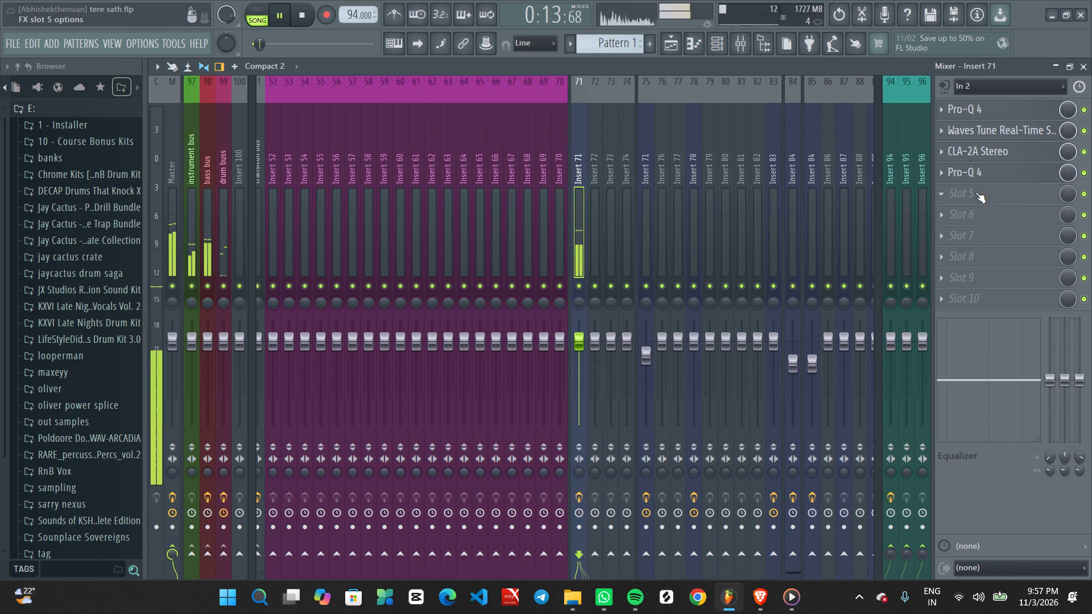
click(975, 192)
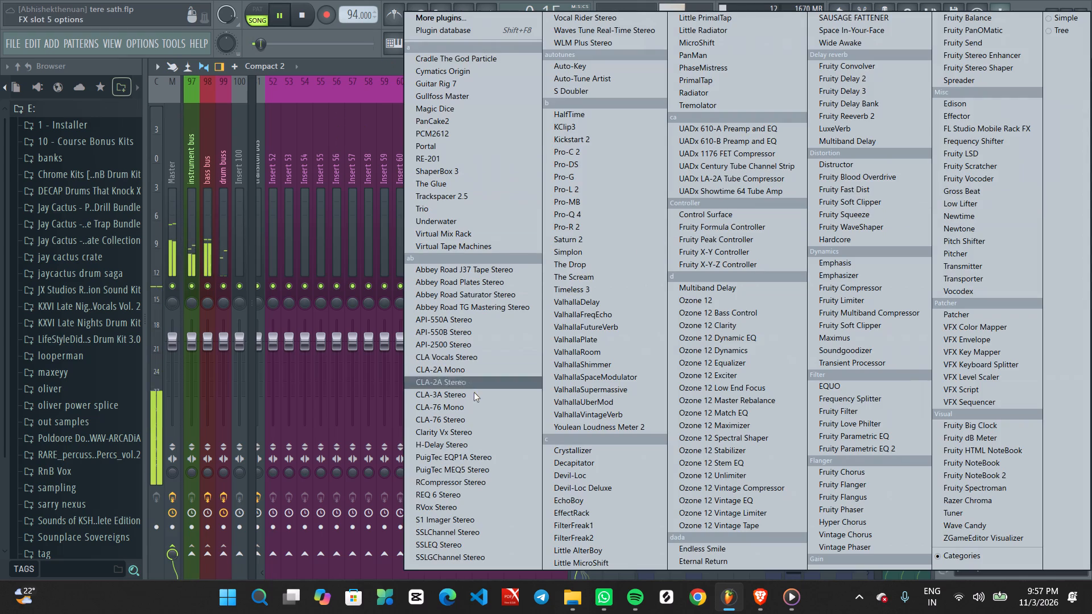
click(578, 161)
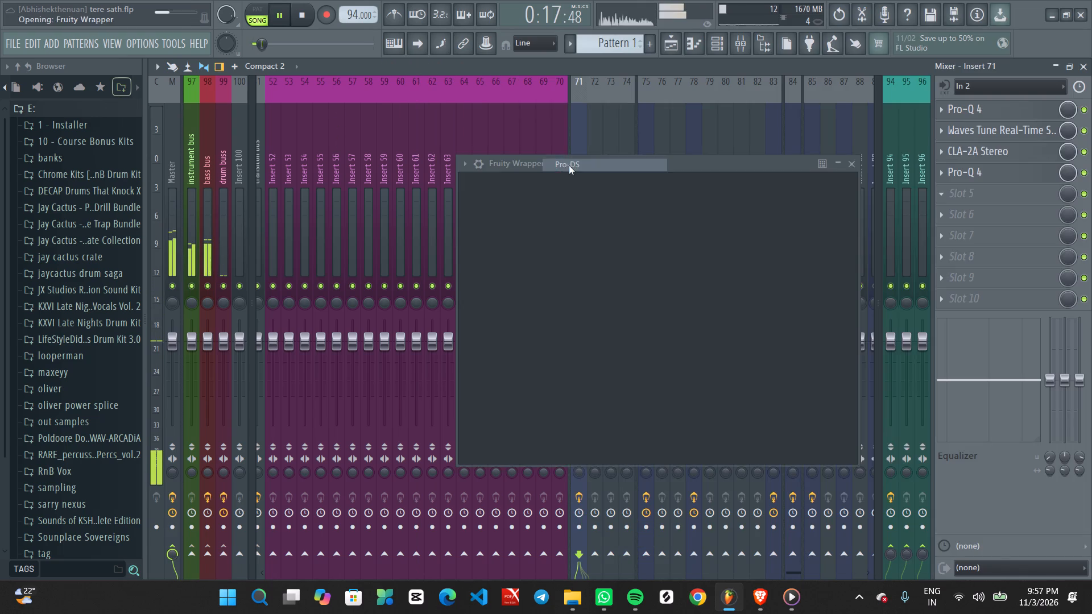
drag(665, 164, 483, 151)
drag(627, 164, 614, 164)
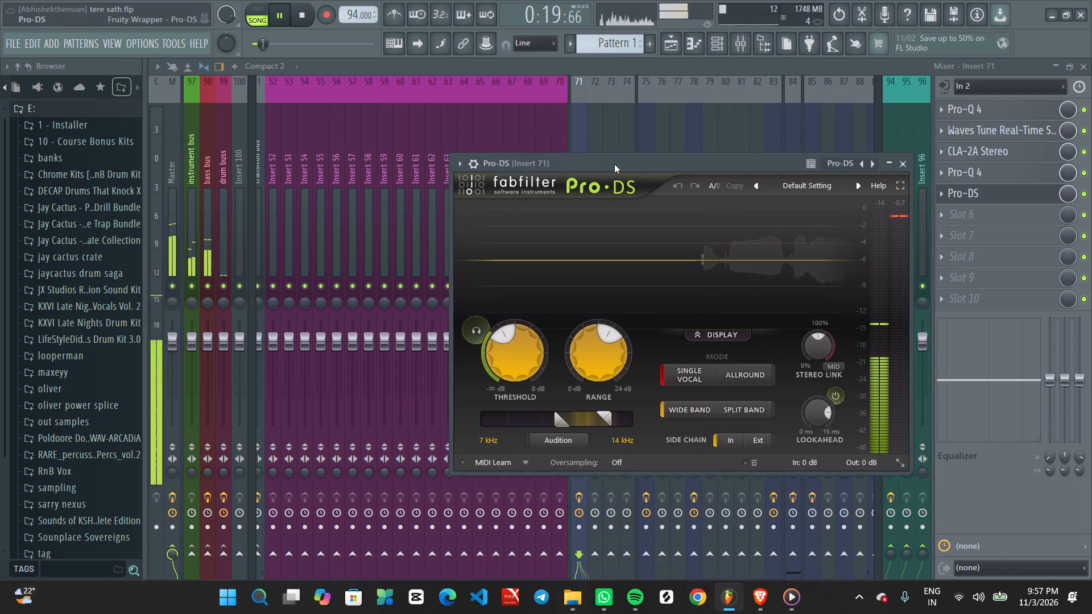
drag(614, 164, 489, 140)
Set the Pro-DS threshold to about -35 dB while the vocal plays, close the plugin, and stop playback.
scroll(370, 334, down, 3)
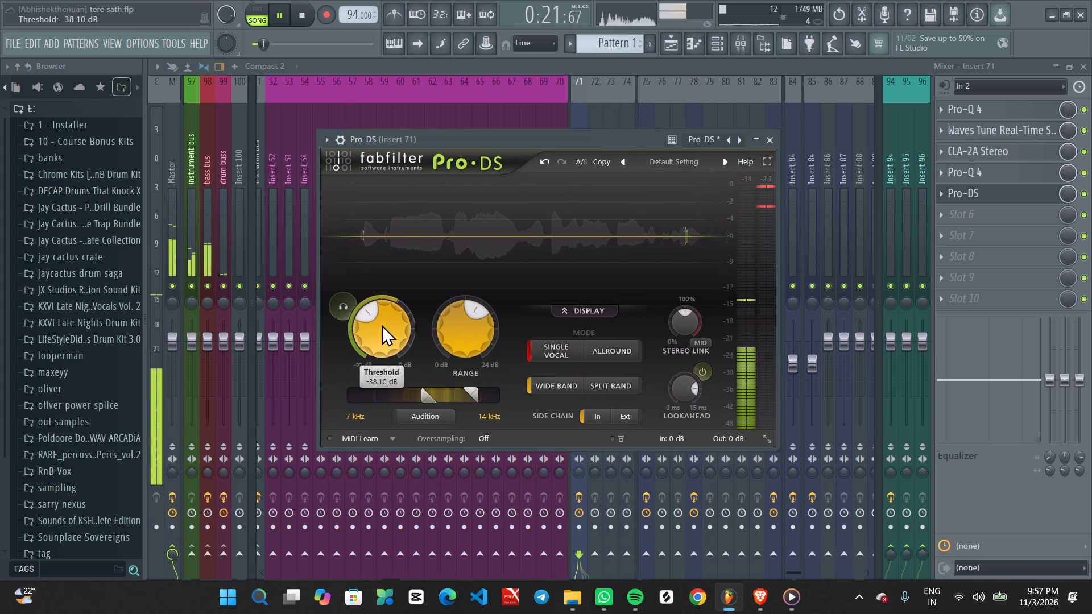
scroll(382, 325, down, 2)
scroll(383, 324, up, 2)
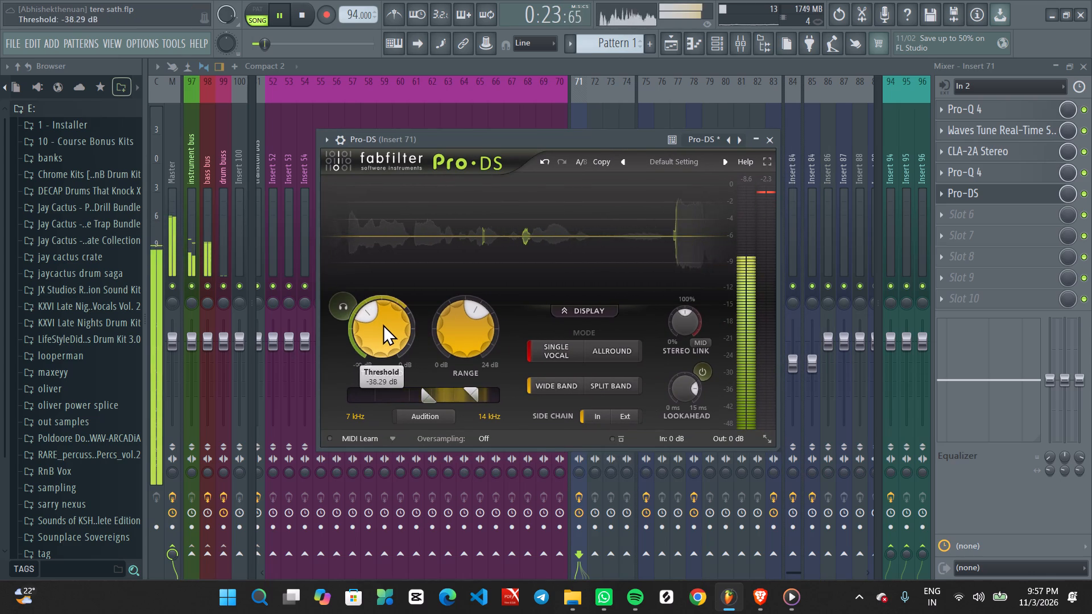
scroll(383, 324, up, 4)
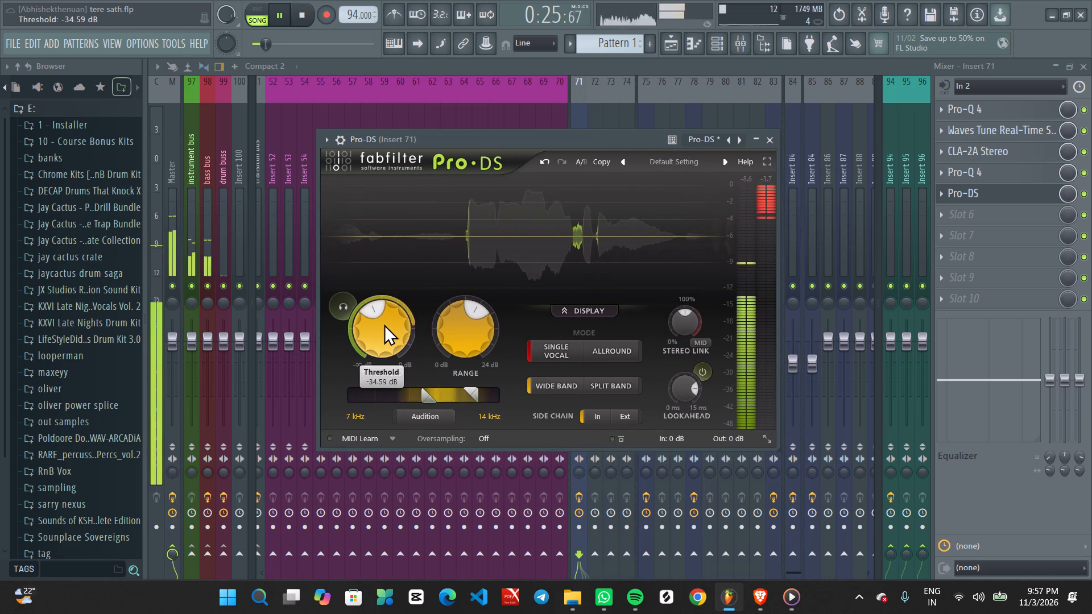
scroll(384, 324, down, 2)
scroll(387, 323, up, 1)
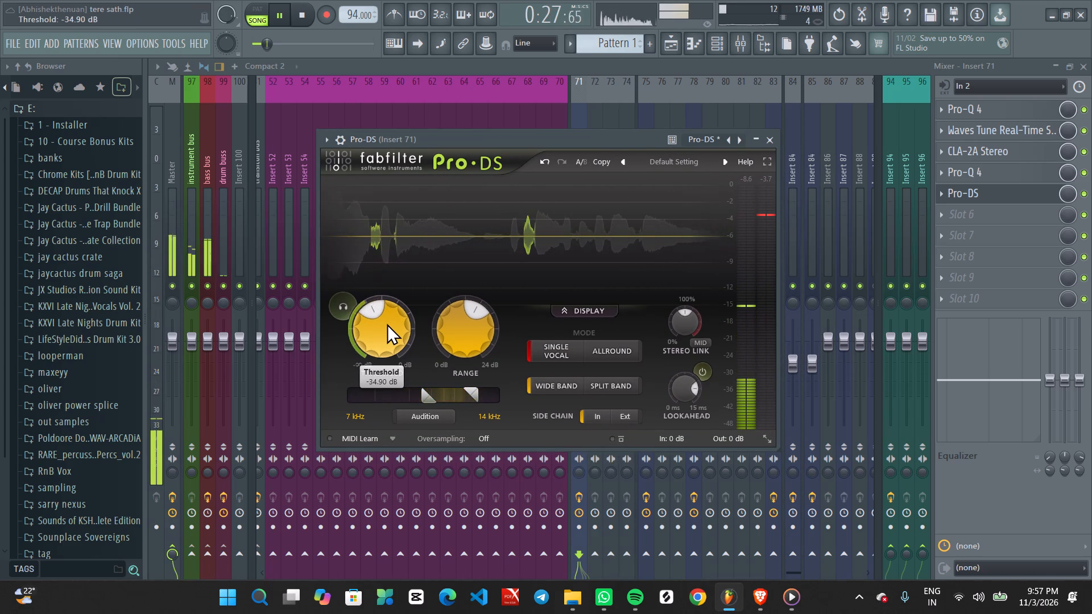
scroll(387, 323, down, 1)
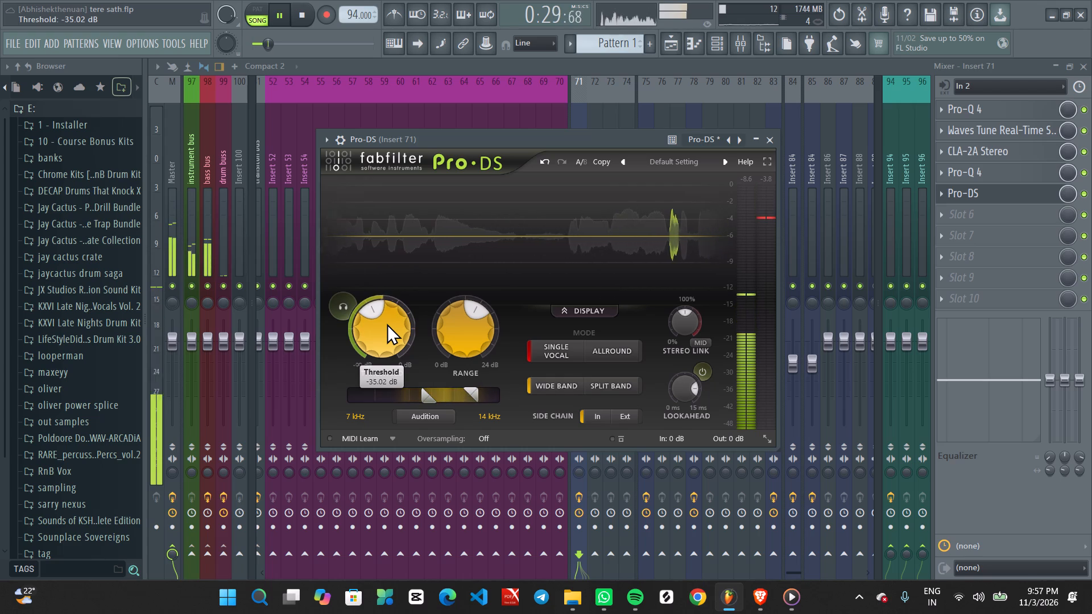
click(766, 148)
key(space)
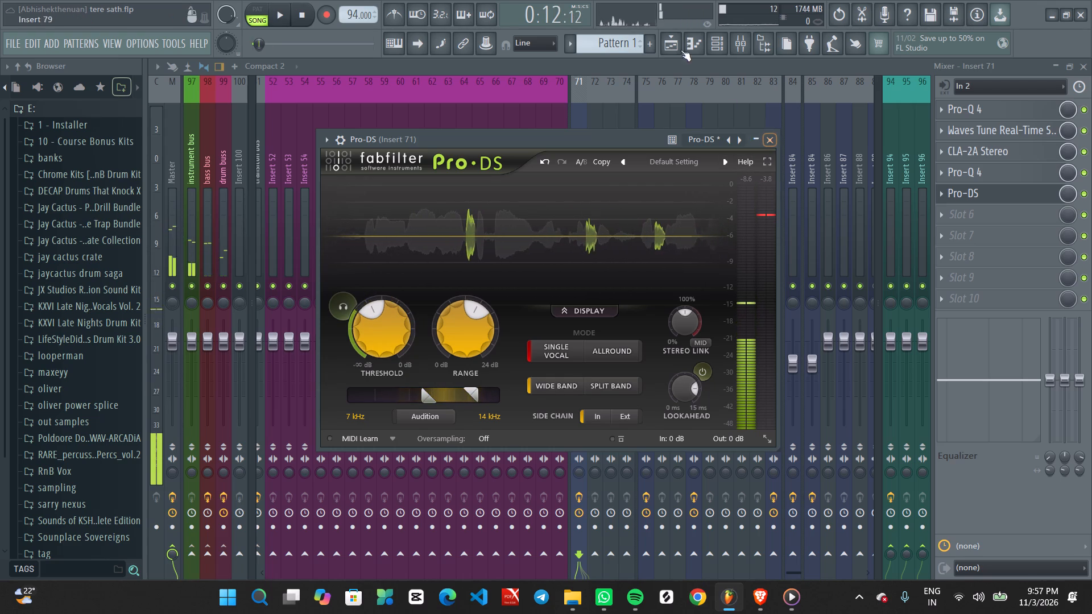
Open the playlist and play the song to examine the recorded vocal on Track 9 around bars 7 to 8.
click(676, 42)
key(space)
ctrl+scroll(506, 304, up, 4)
ctrl+scroll(431, 414, up, 6)
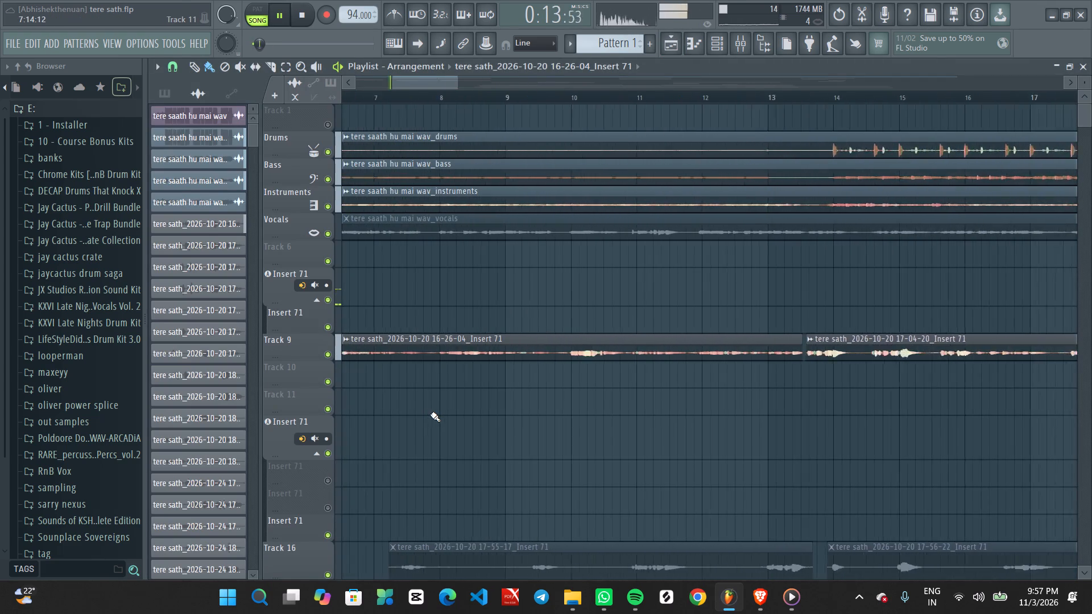
ctrl+scroll(431, 414, up, 3)
middle_drag(429, 418, 573, 367)
scroll(573, 367, up, 1)
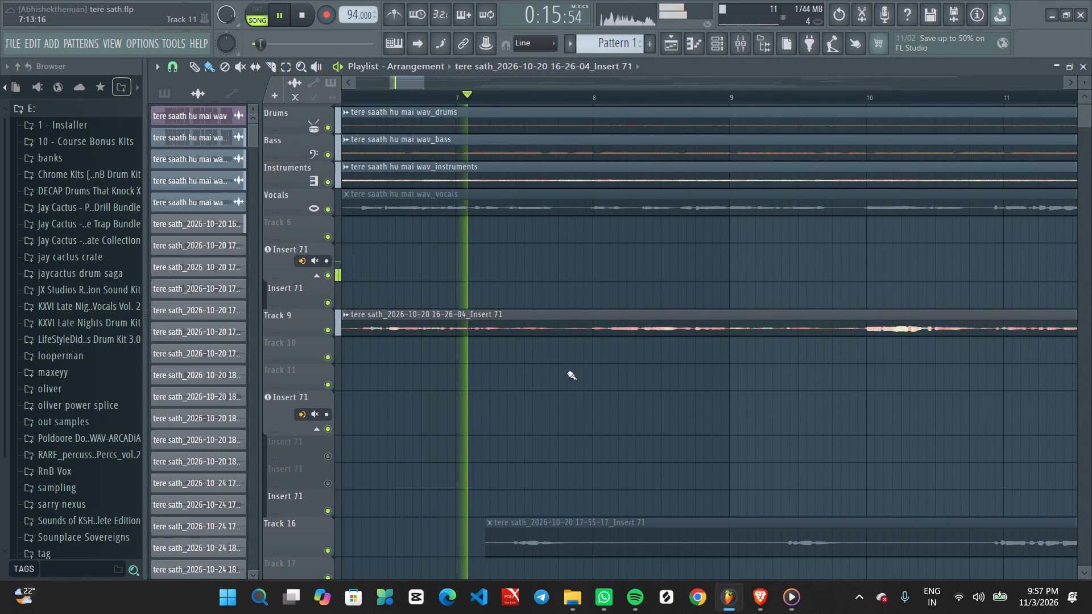
ctrl+scroll(582, 379, up, 6)
middle_drag(590, 383, 571, 372)
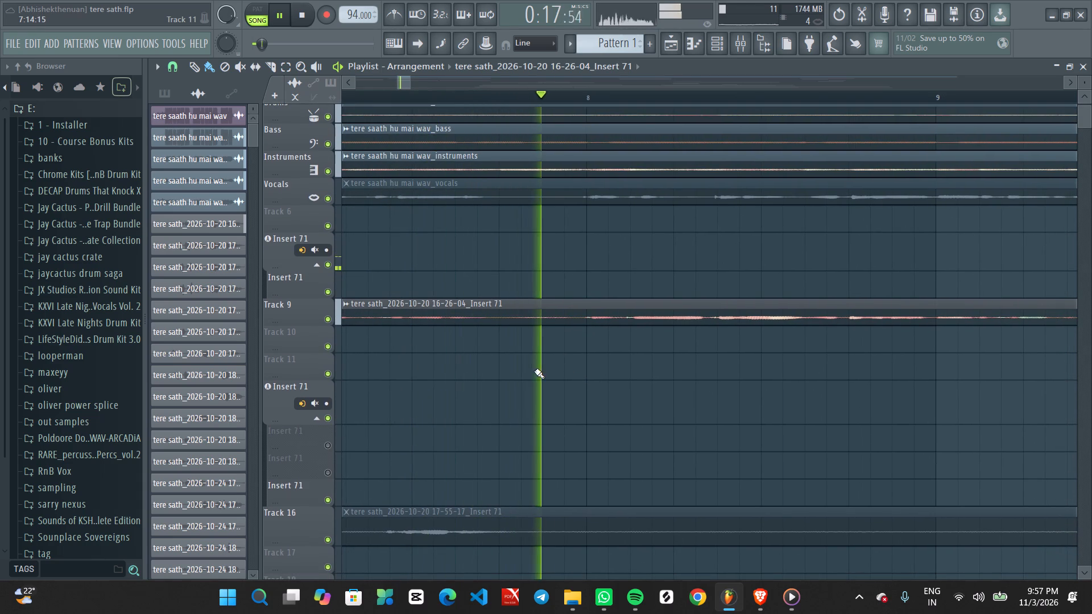
key(space)
With the Slice tool, cut the Track 9 vocal clip about a quarter bar before bar 8 and at bar 8, and delete the piece between.
middle_click(522, 267)
right_click(522, 267)
click(536, 369)
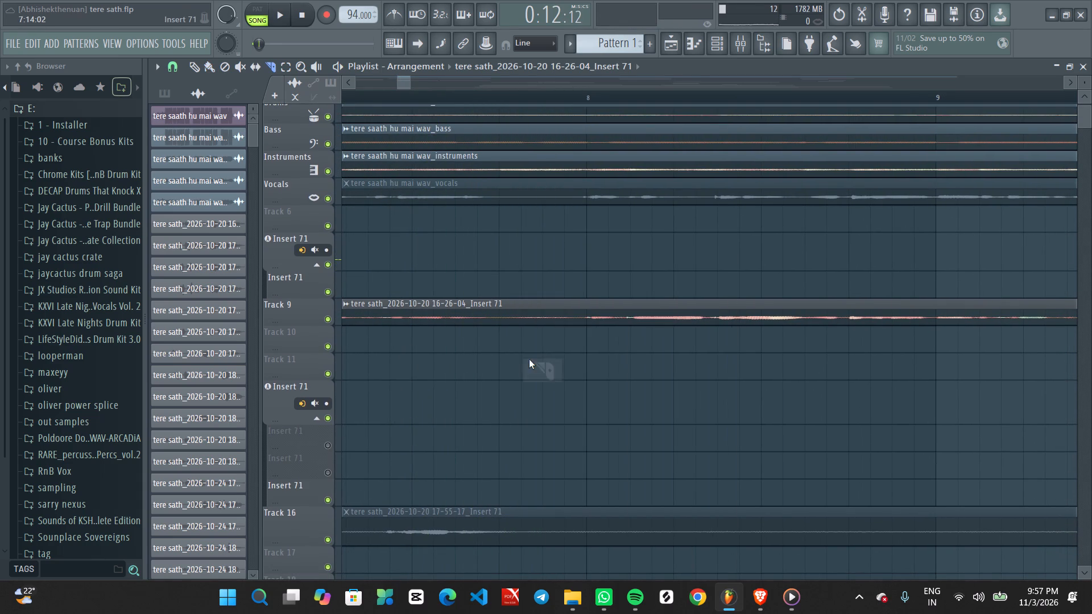
scroll(528, 359, up, 5)
alt+drag(499, 334, 470, 312)
alt+drag(547, 329, 568, 329)
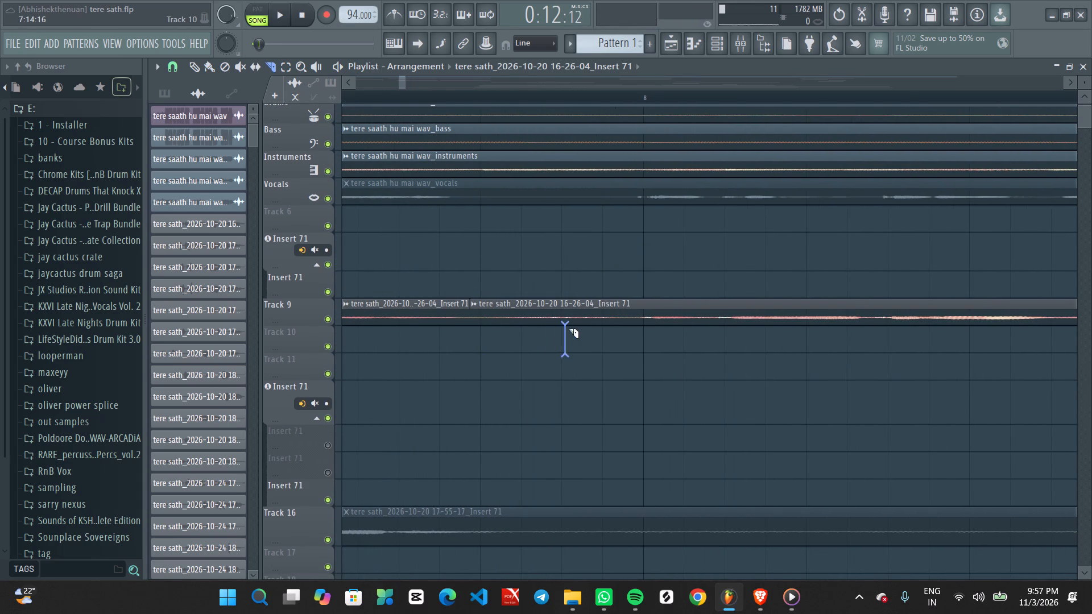
alt+drag(568, 329, 639, 288)
ctrl+drag(547, 297, 550, 322)
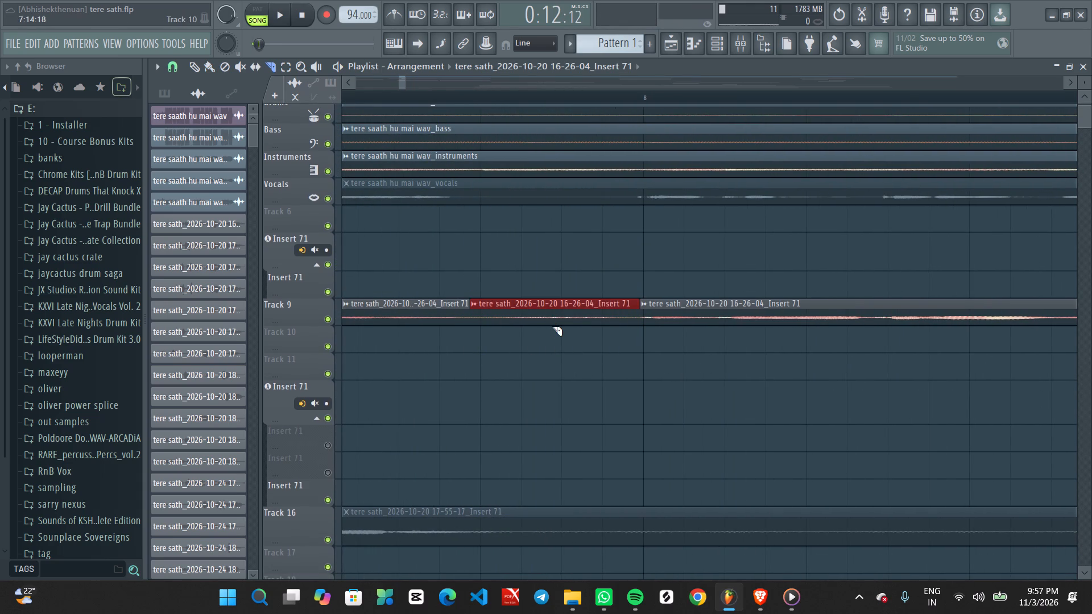
key(Delete)
Replay the song and check the Track 9 vocal around the cut before bar 8.
key(space)
ctrl+scroll(576, 395, down, 6)
ctrl+scroll(437, 420, down, 3)
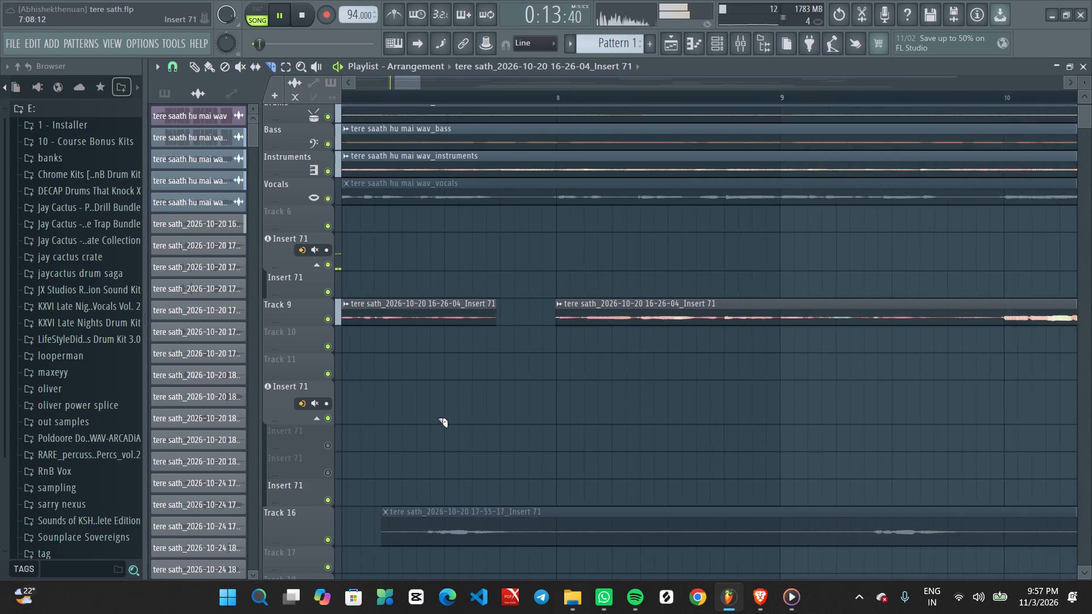
ctrl+scroll(437, 418, down, 5)
scroll(425, 412, up, 3)
middle_drag(417, 415, 663, 388)
scroll(652, 388, up, 1)
ctrl+scroll(551, 401, up, 5)
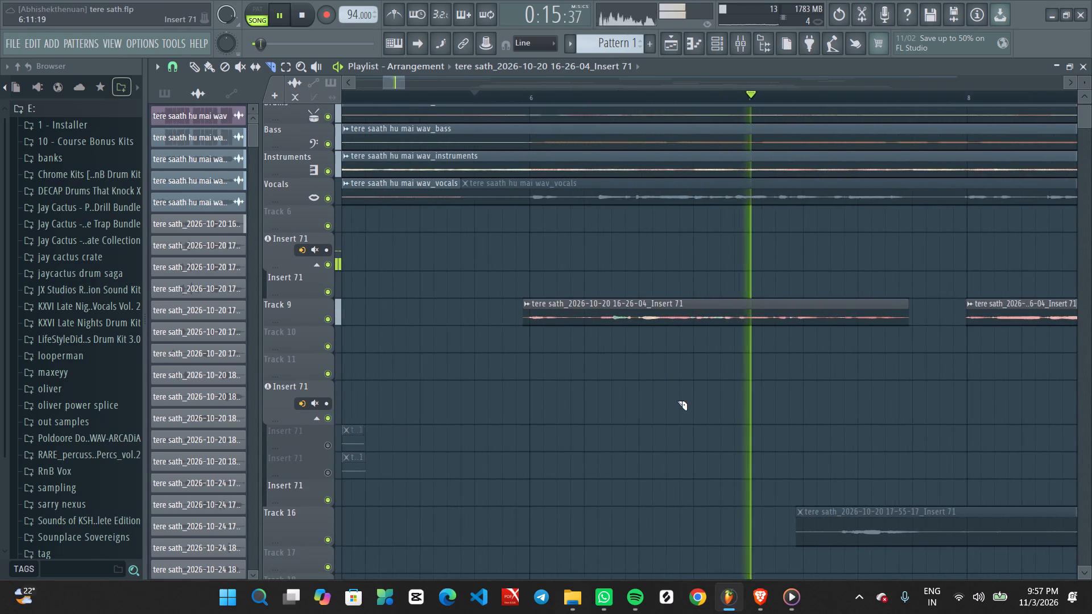
ctrl+scroll(677, 401, down, 8)
ctrl+scroll(744, 408, up, 10)
middle_drag(831, 400, 416, 403)
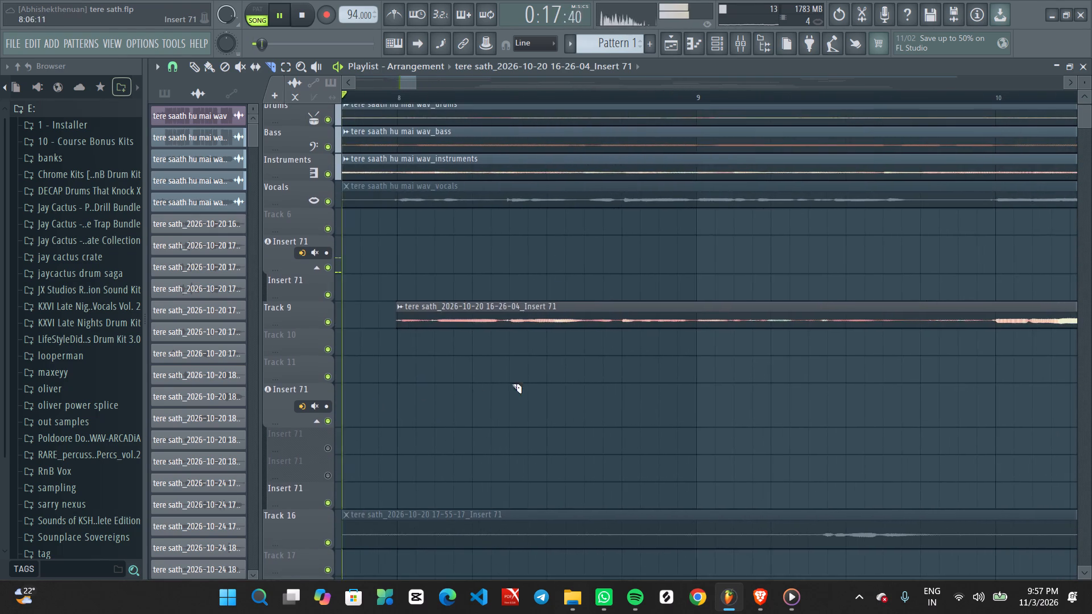
Slice the Track 9 vocal clip at about bar 9.7 and just before bar 10, and delete the piece between.
ctrl+scroll(522, 381, down, 5)
ctrl+scroll(577, 381, up, 5)
middle_drag(722, 384, 514, 366)
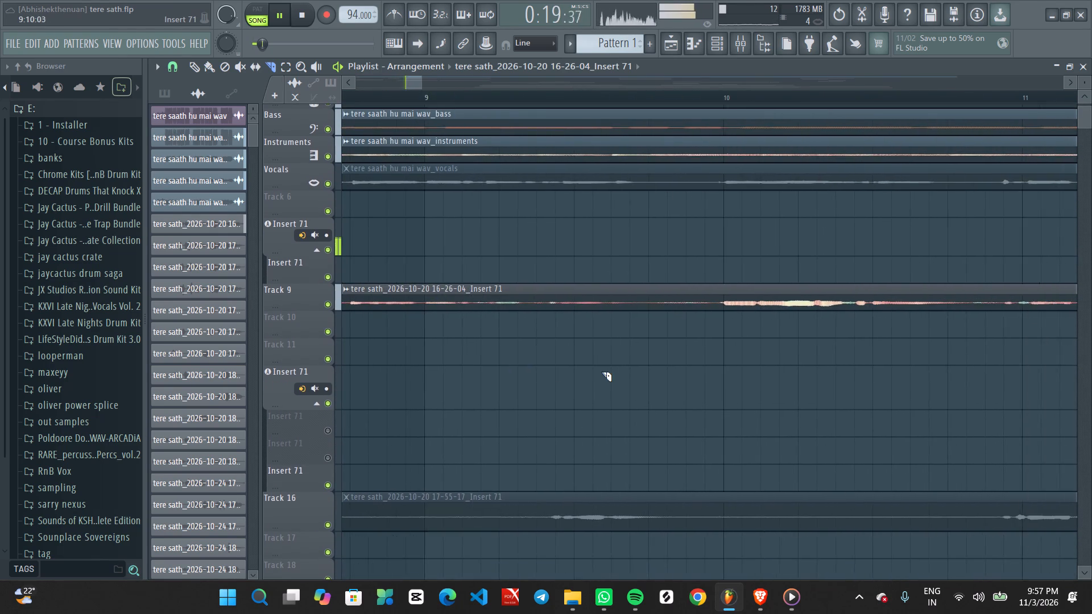
ctrl+scroll(605, 372, up, 2)
alt+drag(665, 345, 646, 279)
alt+drag(735, 347, 757, 301)
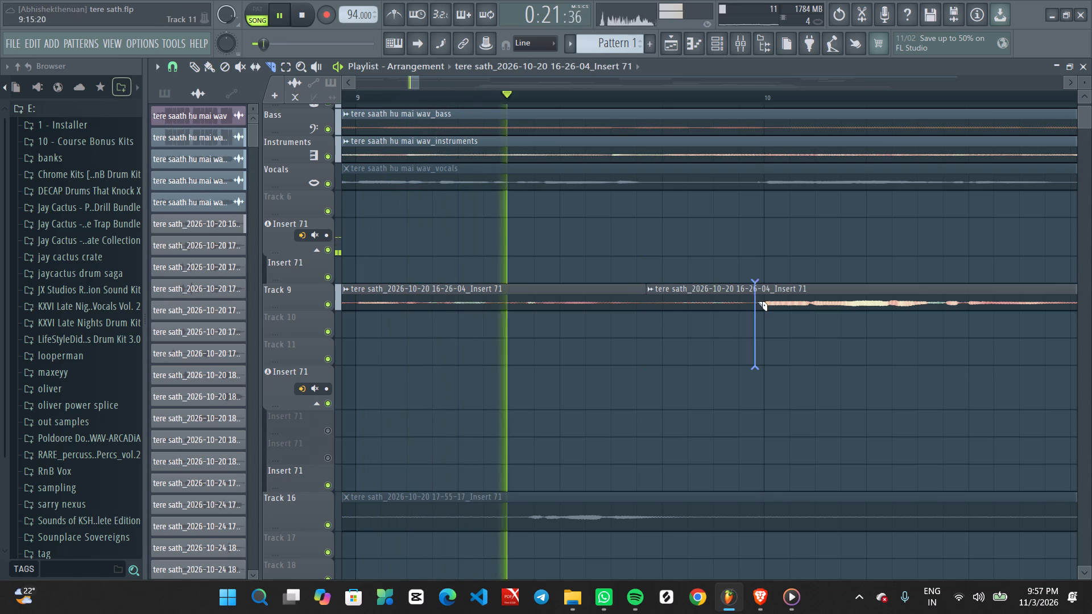
alt+drag(757, 301, 759, 269)
ctrl+drag(715, 283, 713, 325)
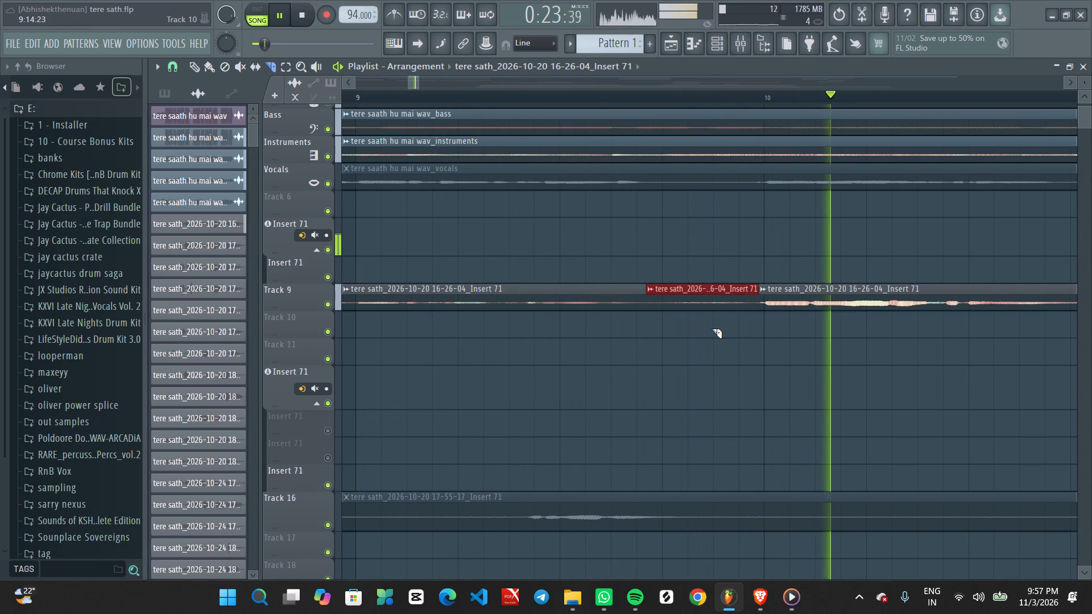
key(Delete)
Restart playback, jump to shortly before bar 9, and check the Track 9 vocal through bars 9 to 11.
key(space)
key(space)
ctrl+scroll(742, 334, down, 5)
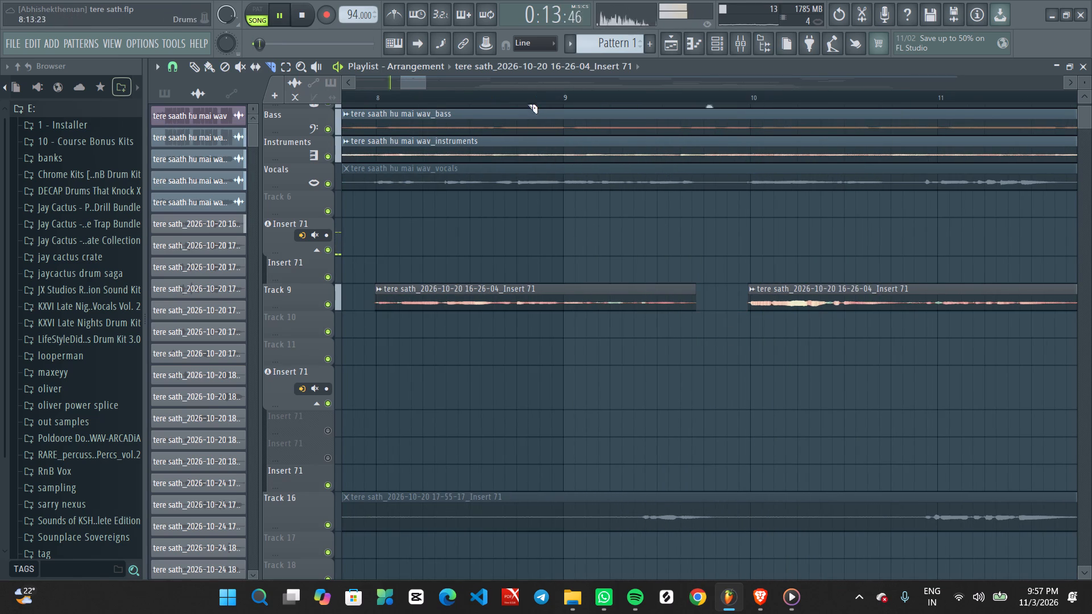
click(527, 103)
ctrl+scroll(756, 424, up, 2)
middle_drag(777, 411, 735, 381)
ctrl+scroll(728, 379, up, 2)
middle_drag(818, 384, 787, 372)
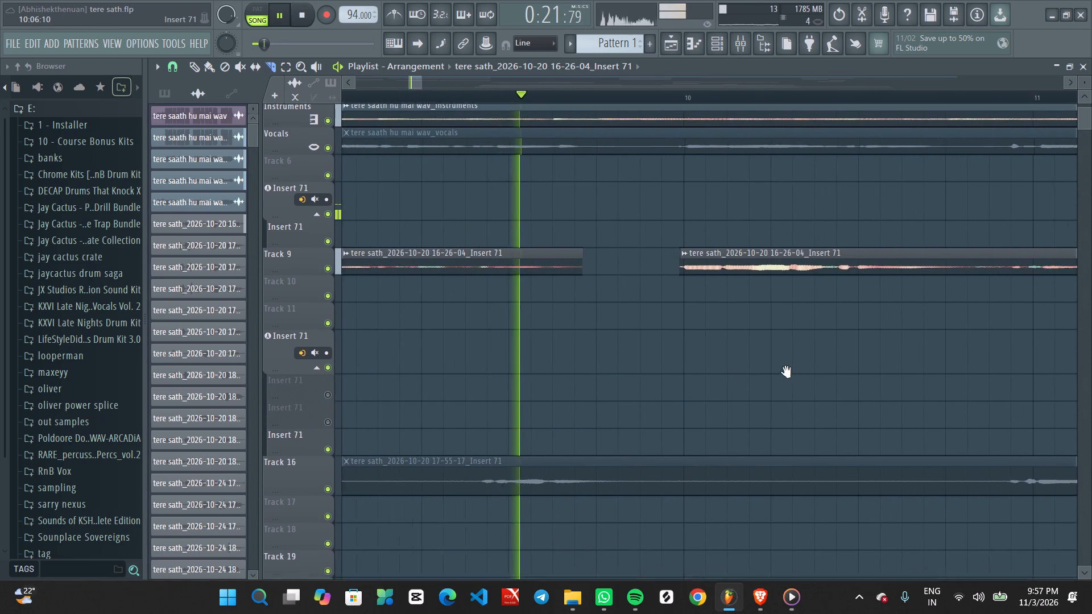
middle_drag(787, 372, 772, 372)
ctrl+scroll(731, 372, down, 5)
ctrl+scroll(829, 391, up, 4)
middle_drag(974, 361, 906, 358)
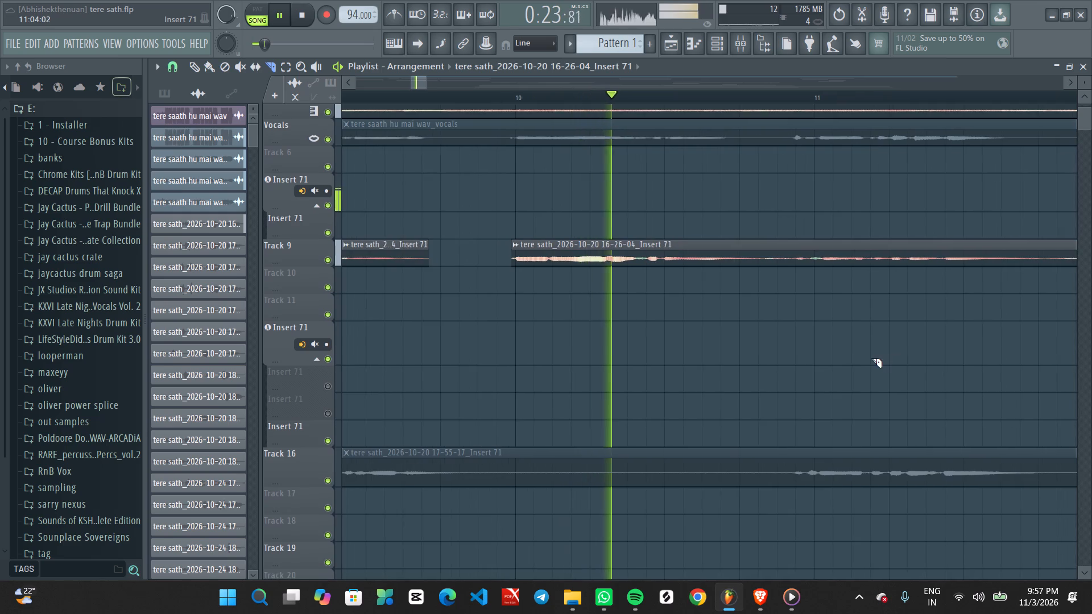
Slice out a short section of the Track 9 vocal from about bar 10.8 to 10.9 and lower that piece's clip gain.
ctrl+scroll(871, 358, up, 1)
middle_drag(915, 346, 857, 347)
ctrl+scroll(680, 346, up, 1)
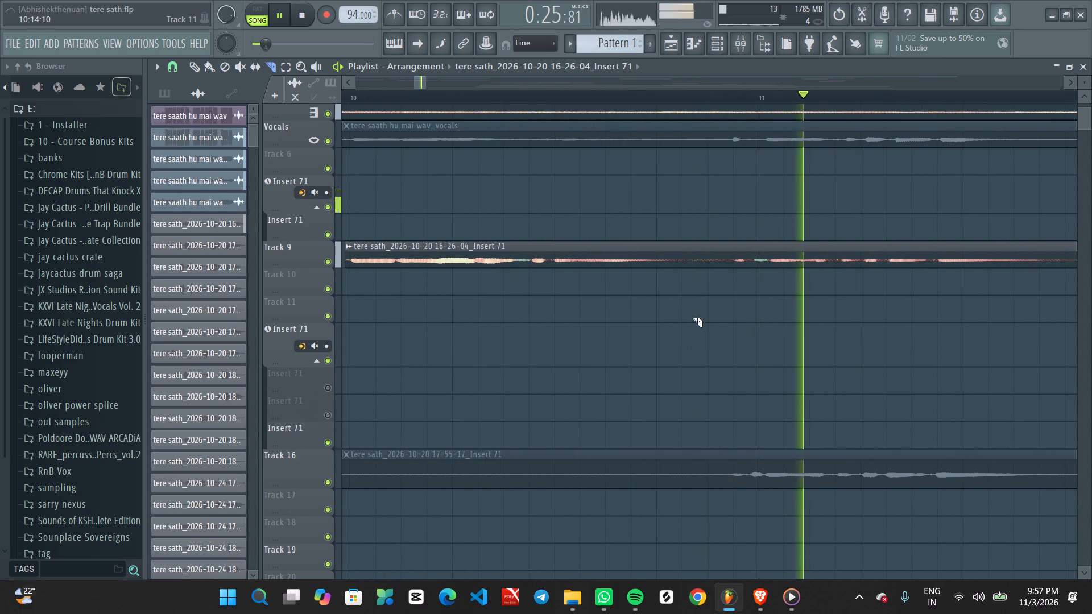
key(space)
key(space)
alt+drag(691, 285, 669, 242)
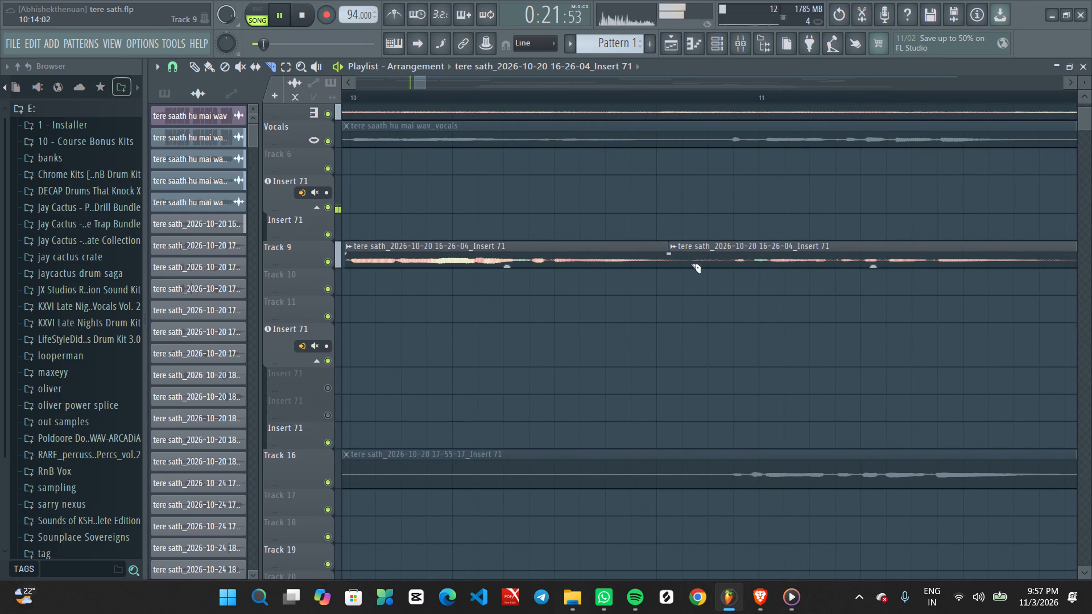
alt+drag(704, 273, 731, 231)
key(space)
key(space)
drag(697, 263, 707, 301)
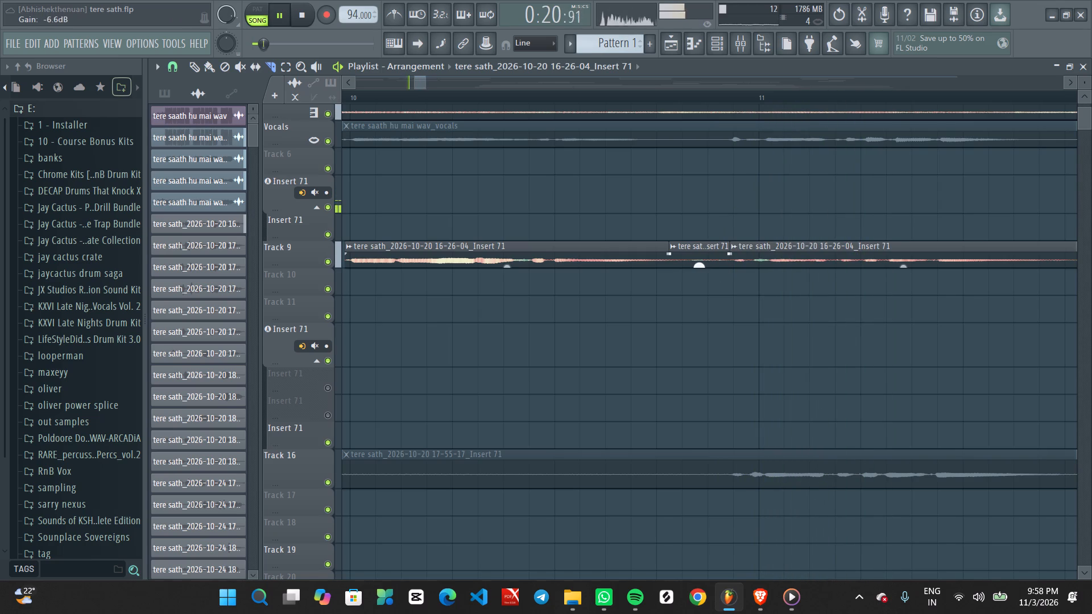
drag(707, 301, 715, 389)
Slice the Track 9 vocal at about bar 11.8 and just before bar 12, and lower that piece's clip gain to about -41.8 dB.
ctrl+scroll(753, 320, down, 6)
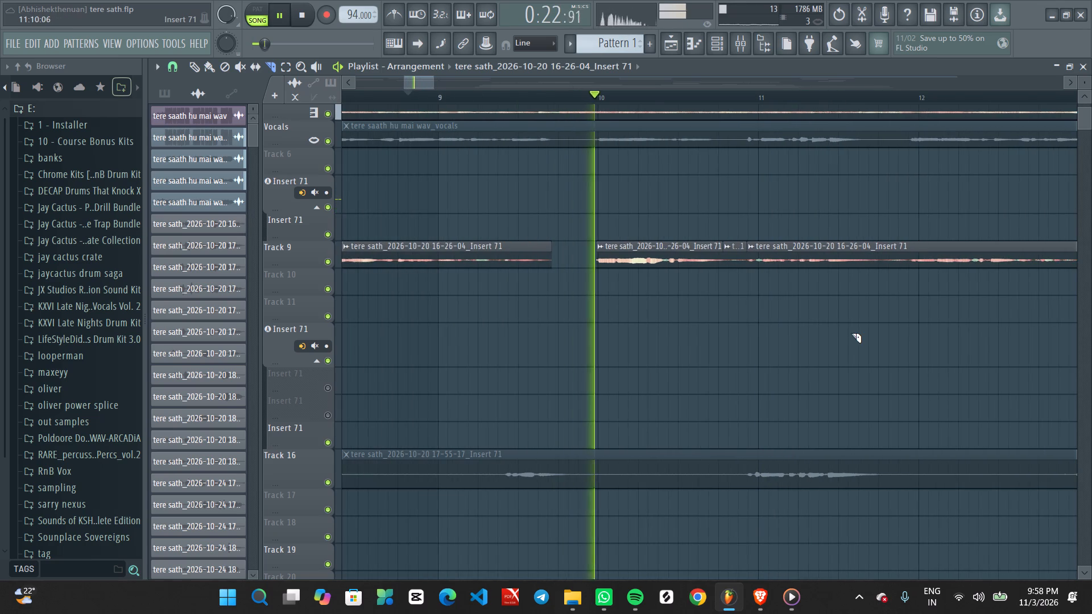
ctrl+scroll(913, 331, up, 4)
middle_drag(954, 322, 919, 305)
ctrl+scroll(902, 307, up, 2)
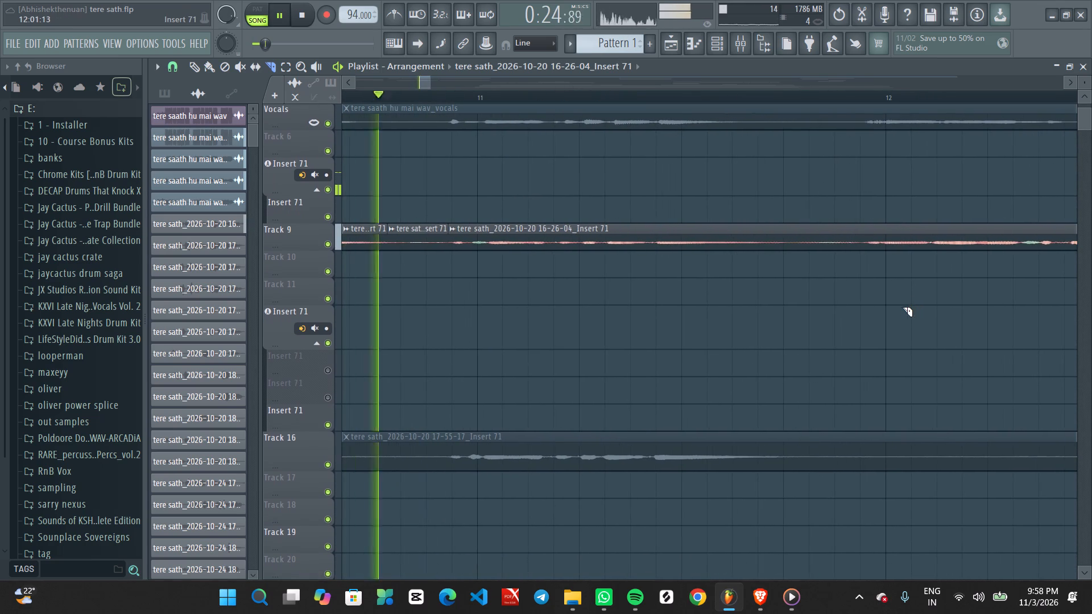
ctrl+scroll(849, 297, up, 2)
alt+drag(794, 275, 762, 211)
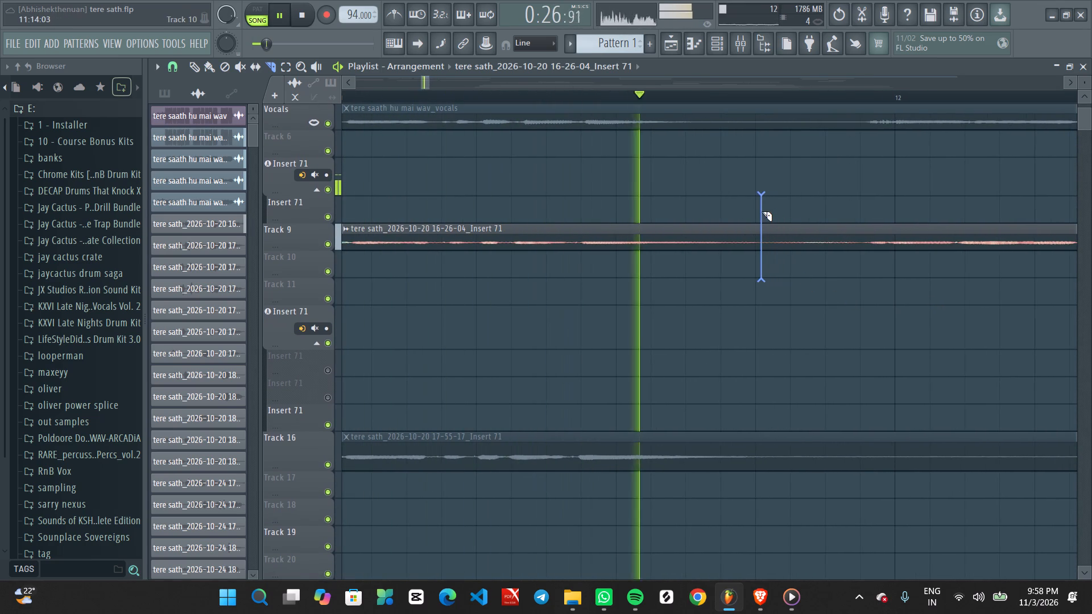
alt+drag(762, 211, 760, 211)
alt+drag(855, 281, 864, 203)
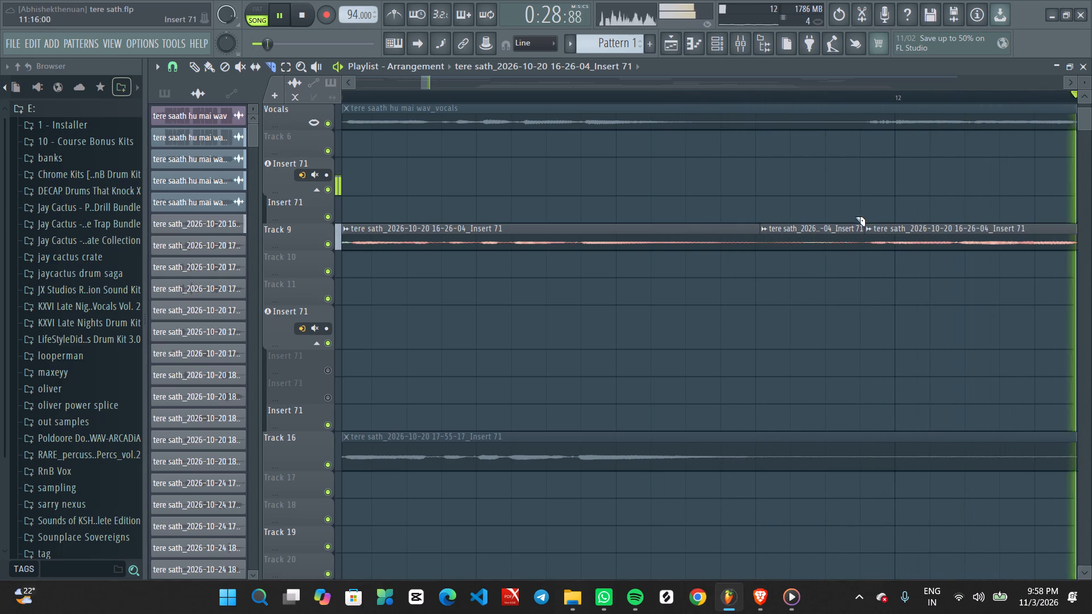
key(space)
key(space)
drag(814, 248, 861, 486)
Check the Track 9 vocal waveform during playback from about bar 12 to bar 14 for further gaps between phrases.
alt+scroll(817, 259, up, 7)
ctrl+scroll(816, 258, down, 13)
ctrl+scroll(792, 262, up, 3)
ctrl+scroll(793, 263, down, 1)
ctrl+scroll(793, 263, up, 7)
middle_drag(857, 287, 776, 258)
ctrl+scroll(751, 256, down, 5)
ctrl+scroll(777, 272, up, 4)
middle_drag(883, 269, 648, 271)
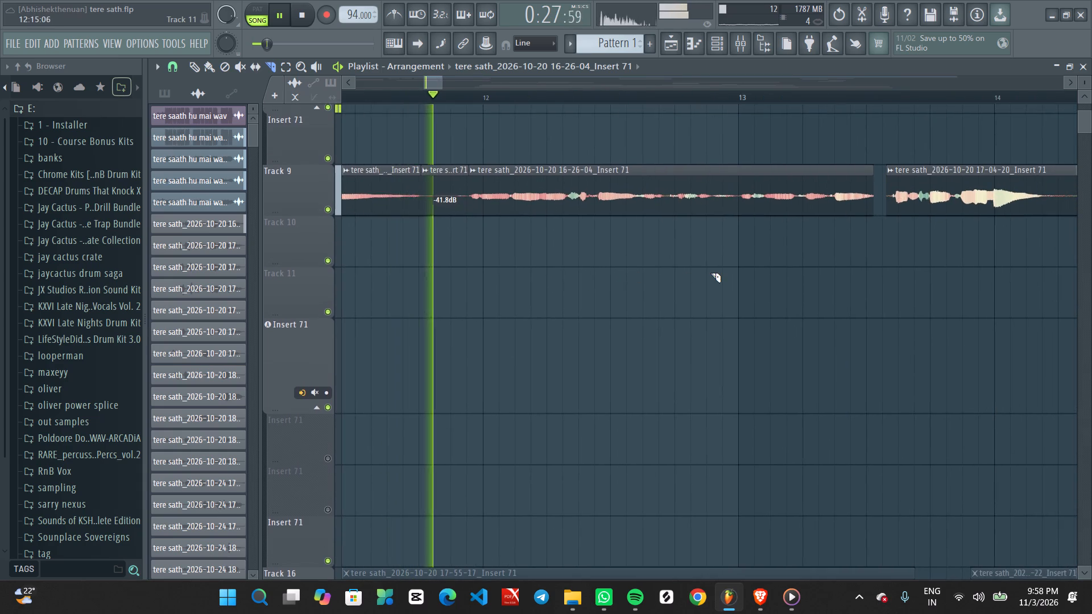
ctrl+scroll(710, 273, down, 6)
ctrl+scroll(714, 273, up, 7)
middle_drag(755, 280, 667, 276)
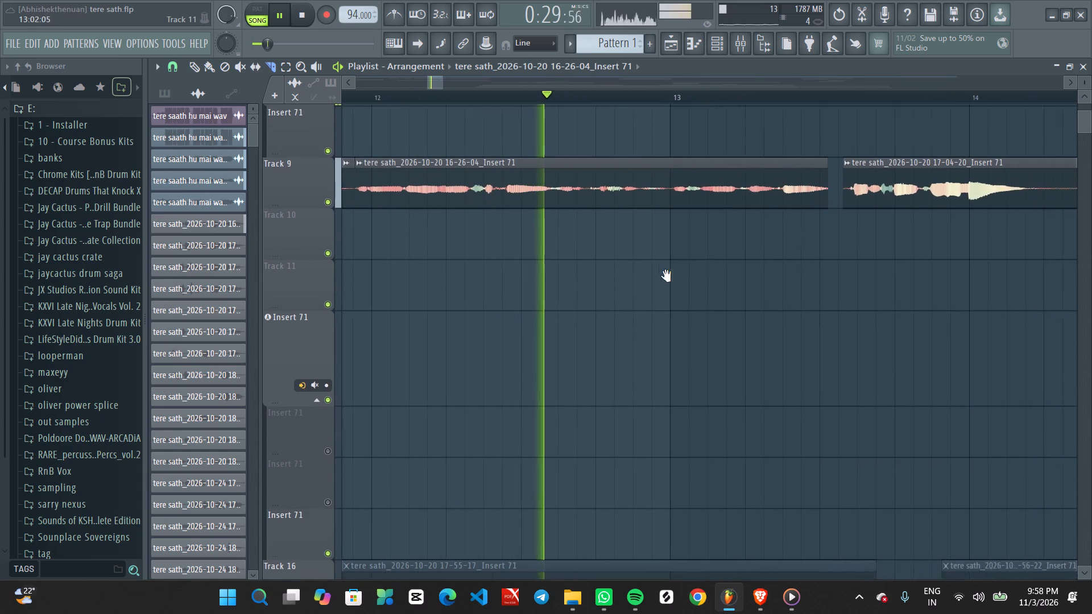
middle_drag(667, 276, 657, 279)
ctrl+scroll(653, 281, up, 1)
middle_drag(727, 291, 722, 291)
ctrl+scroll(721, 291, down, 7)
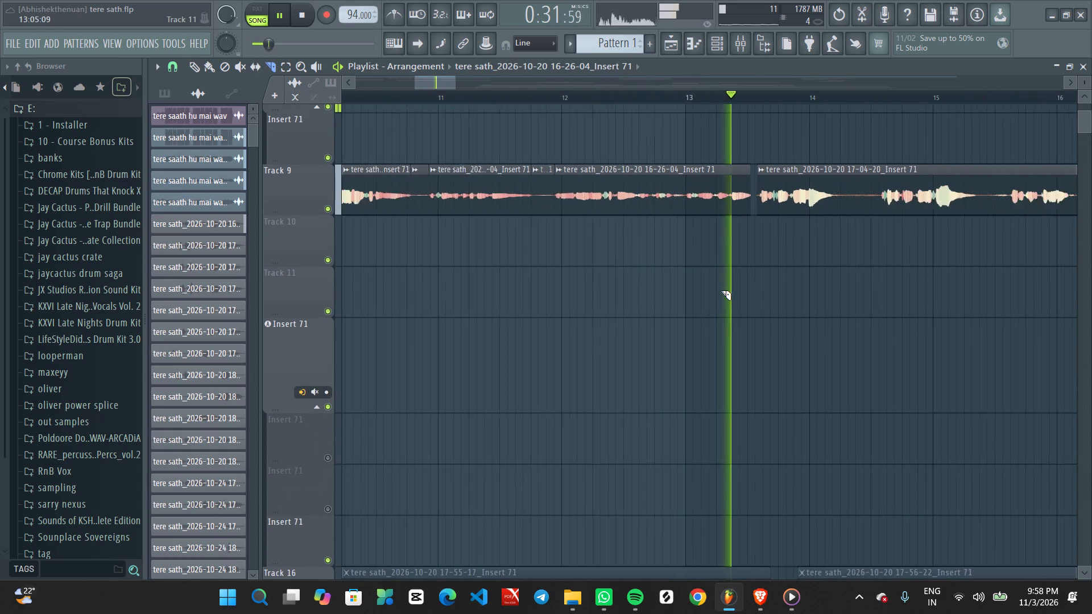
ctrl+scroll(721, 291, down, 5)
Slice the Track 9 vocal at about bars 14.2 and 14.6, and lower the middle piece's clip gain to about -32.1 dB.
middle_drag(810, 276, 619, 287)
ctrl+scroll(618, 287, up, 3)
ctrl+scroll(618, 287, down, 1)
ctrl+scroll(618, 287, up, 10)
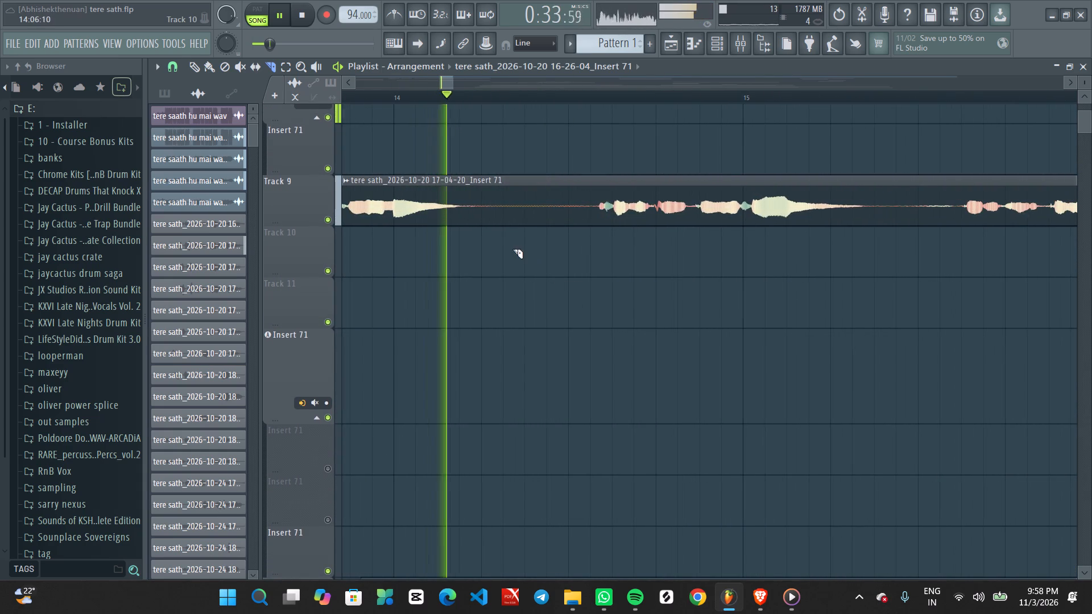
alt+drag(498, 245, 469, 166)
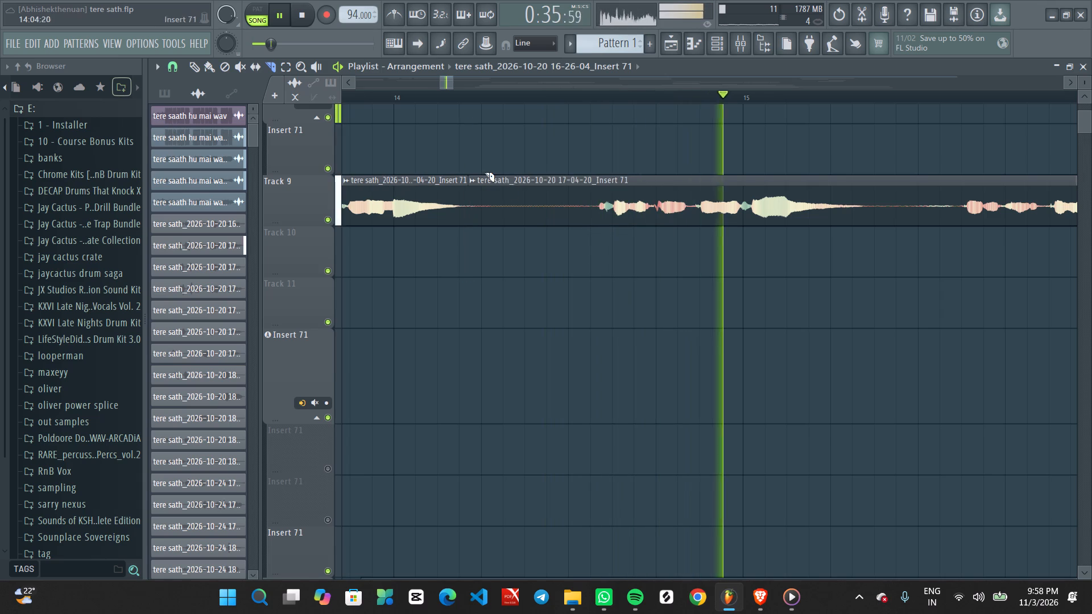
alt+drag(592, 255, 598, 170)
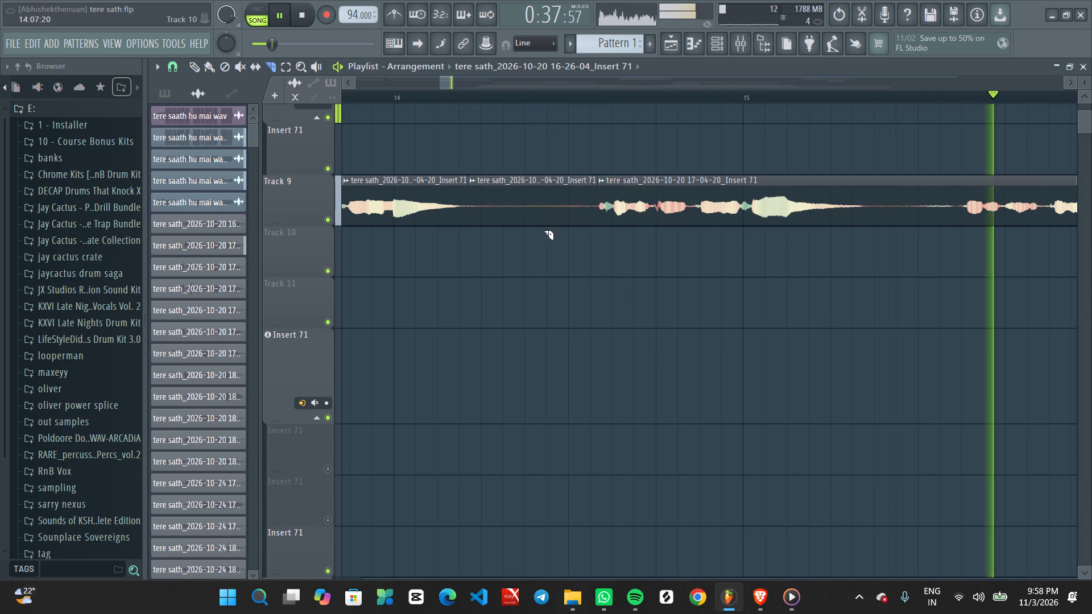
click(536, 219)
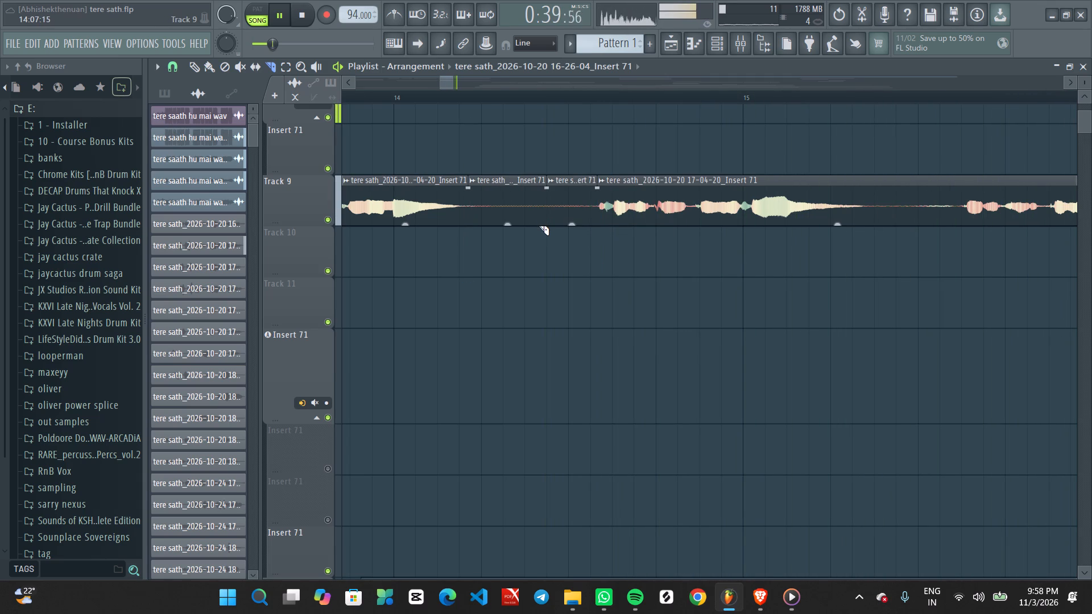
key(ctrl+z)
drag(539, 227, 550, 295)
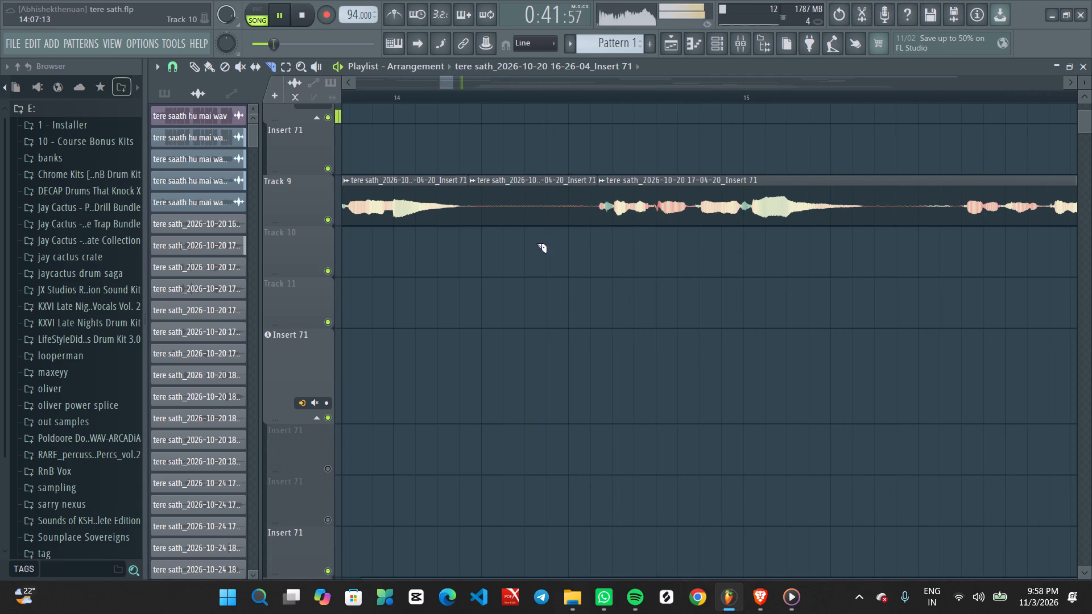
drag(531, 222, 575, 405)
Slice the Track 9 vocal at about bars 15.35 and 15.6, and lower the middle piece's clip gain to about -34.0 dB.
ctrl+scroll(834, 275, down, 4)
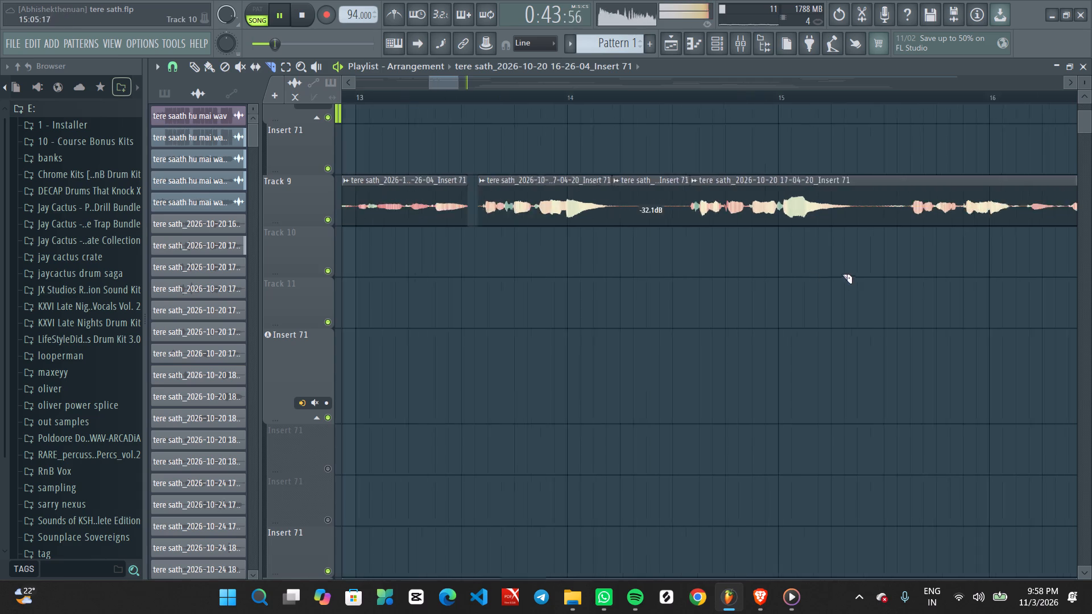
ctrl+scroll(842, 274, down, 2)
middle_drag(970, 241, 741, 232)
ctrl+scroll(640, 250, up, 8)
alt+drag(614, 225, 592, 142)
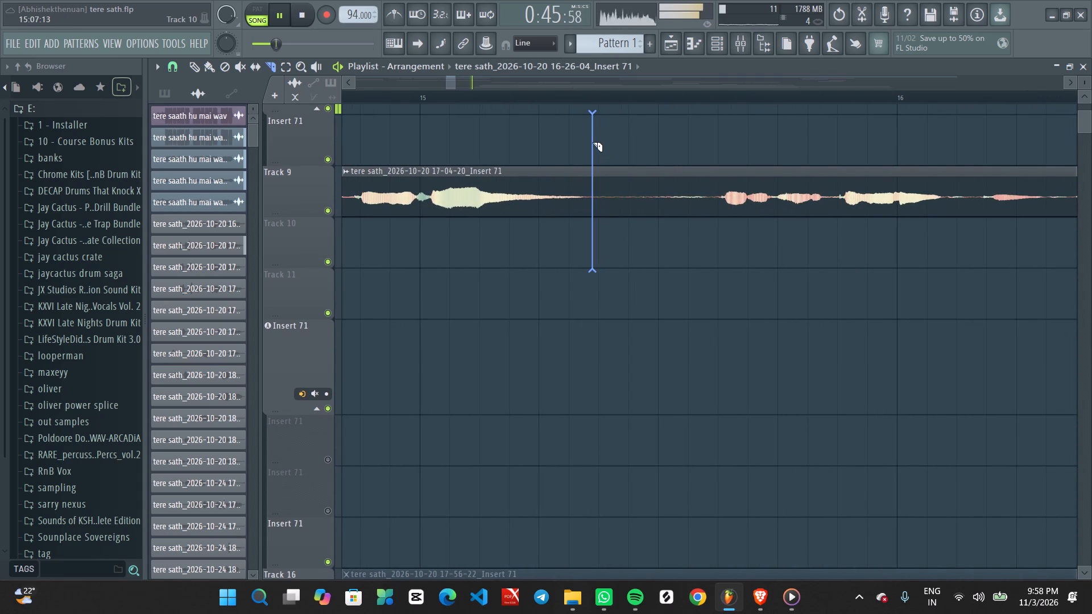
alt+drag(592, 142, 588, 141)
alt+drag(681, 243, 714, 153)
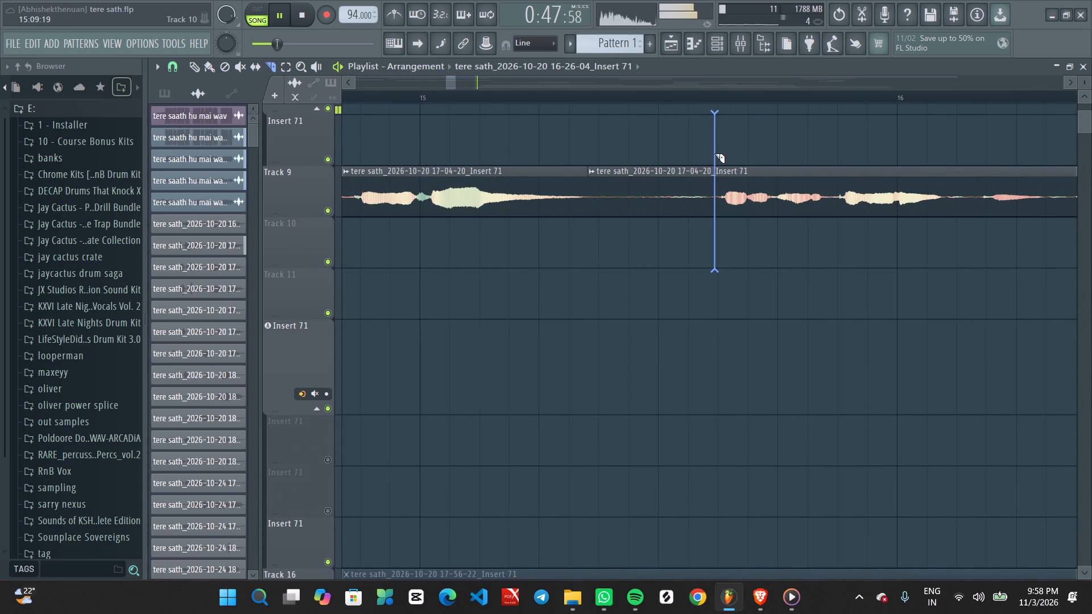
alt+drag(714, 153, 716, 153)
key(space)
key(space)
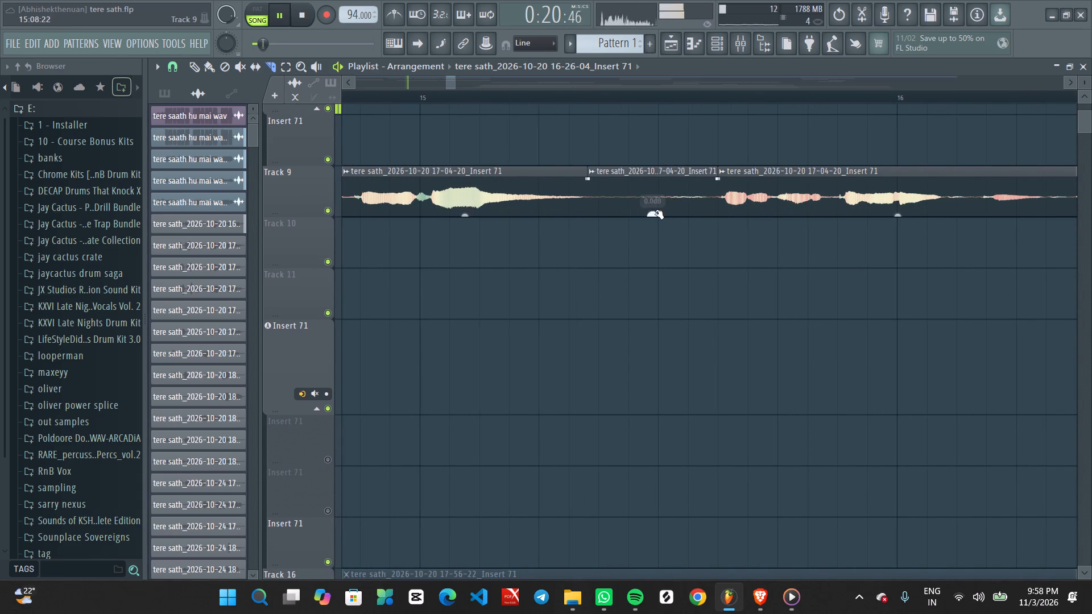
drag(655, 217, 649, 251)
click(649, 211)
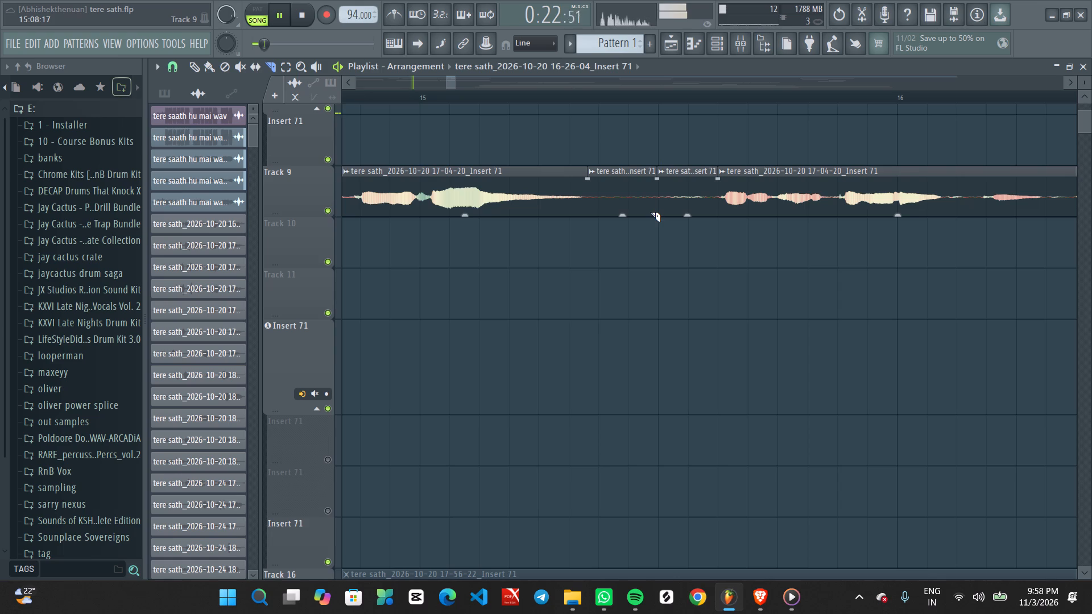
key(ctrl+z)
drag(652, 214, 653, 407)
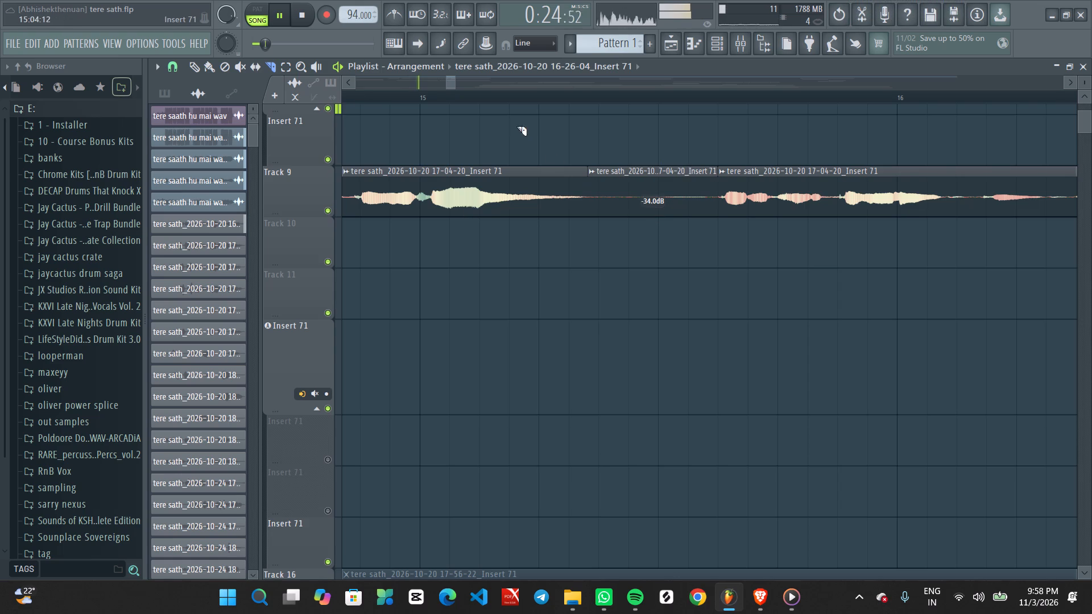
Play from just before bar 15 and check the Track 9 vocal through bar 17 for the next gap.
click(397, 98)
ctrl+scroll(565, 231, up, 1)
middle_drag(779, 231, 483, 172)
ctrl+scroll(502, 182, down, 4)
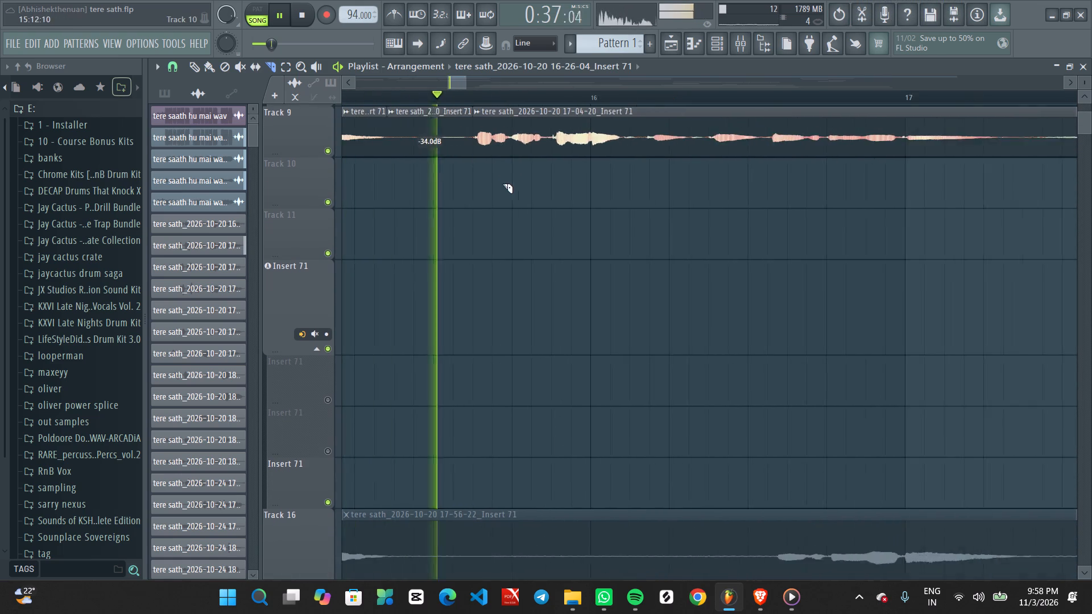
ctrl+scroll(502, 184, down, 1)
ctrl+scroll(631, 215, up, 7)
ctrl+scroll(642, 209, down, 6)
ctrl+scroll(667, 211, up, 1)
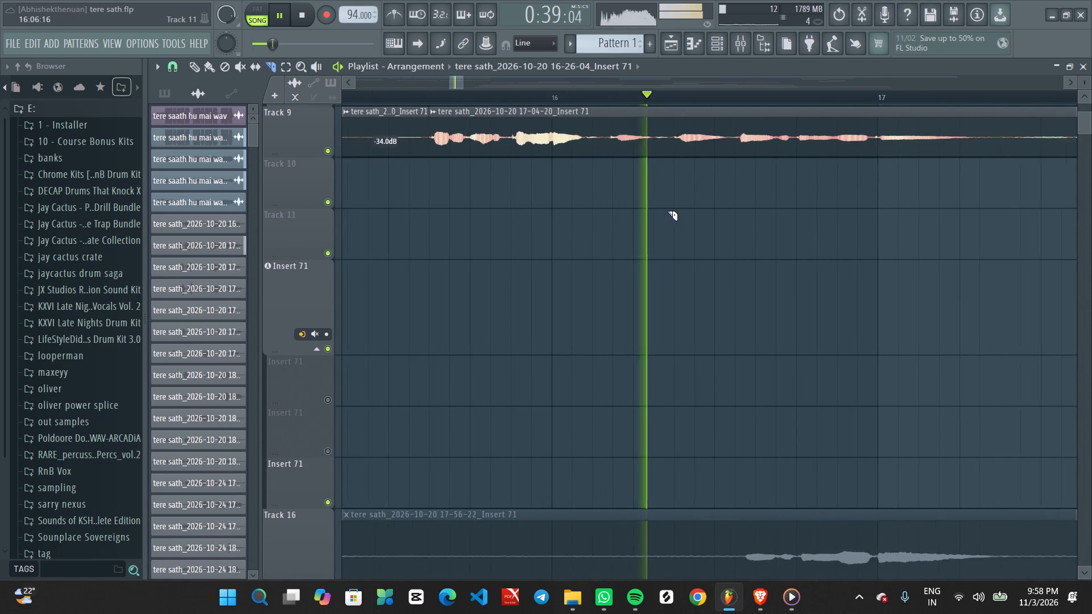
ctrl+scroll(667, 211, up, 1)
ctrl+scroll(781, 207, down, 6)
Slice the Track 9 vocal at about bars 17.3 and 17.6, and lower the clip gain of the quiet piece between.
middle_drag(946, 213, 657, 221)
ctrl+scroll(590, 217, up, 3)
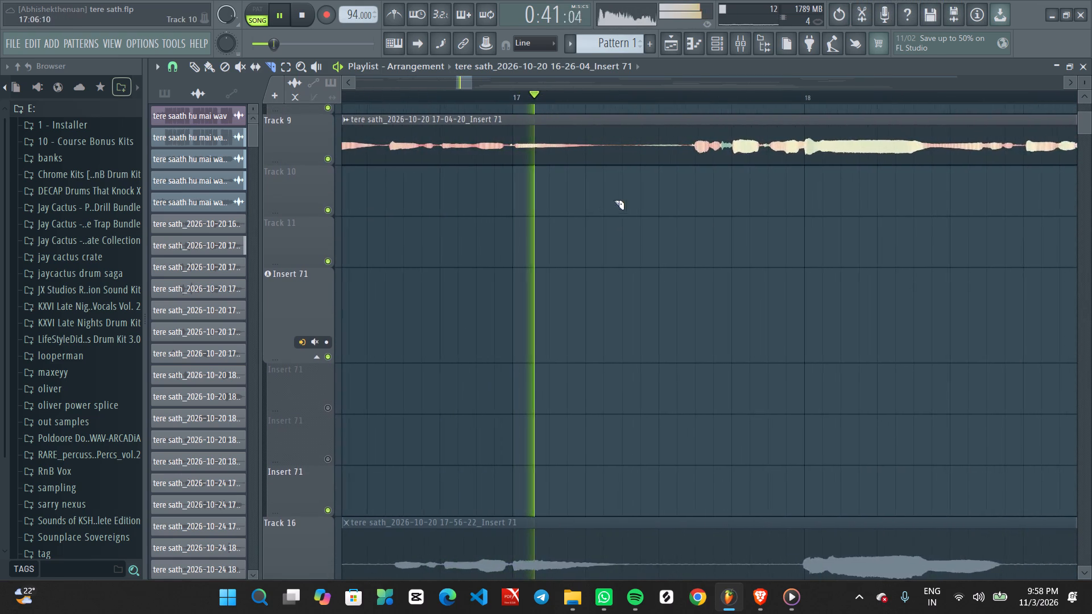
ctrl+scroll(614, 200, up, 5)
alt+drag(599, 222, 570, 147)
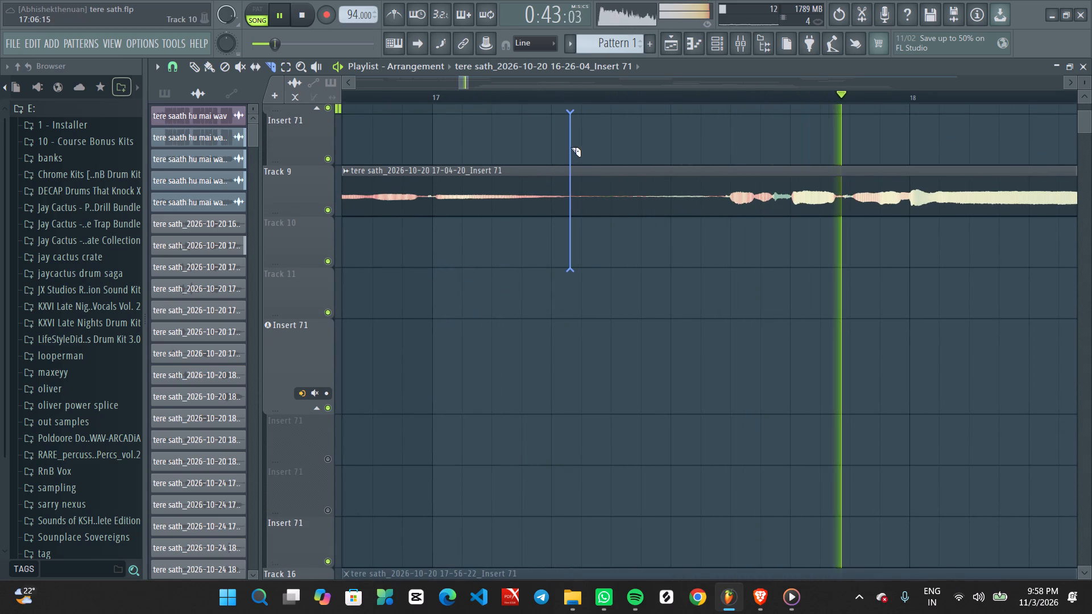
alt+drag(570, 147, 572, 147)
alt+drag(698, 226, 724, 159)
key(space)
key(space)
drag(650, 213, 676, 390)
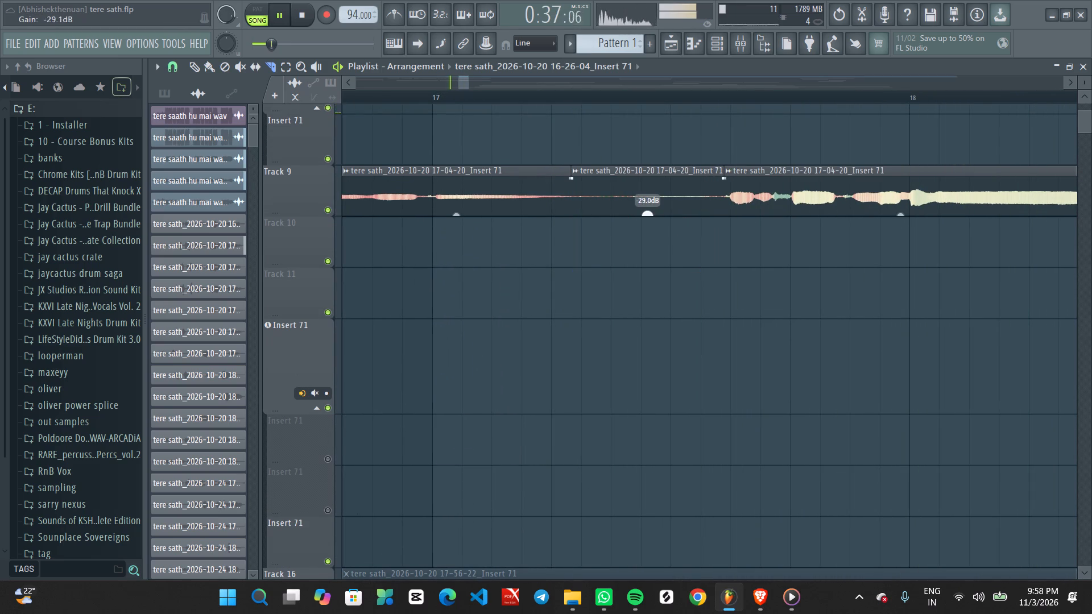
drag(676, 390, 680, 407)
Slice the Track 9 vocal at about bars 19.25 and 19.8, and lower the middle piece's clip gain to about -31.0 dB.
ctrl+scroll(739, 276, down, 2)
ctrl+scroll(738, 276, up, 1)
ctrl+scroll(738, 276, down, 7)
ctrl+scroll(861, 314, down, 7)
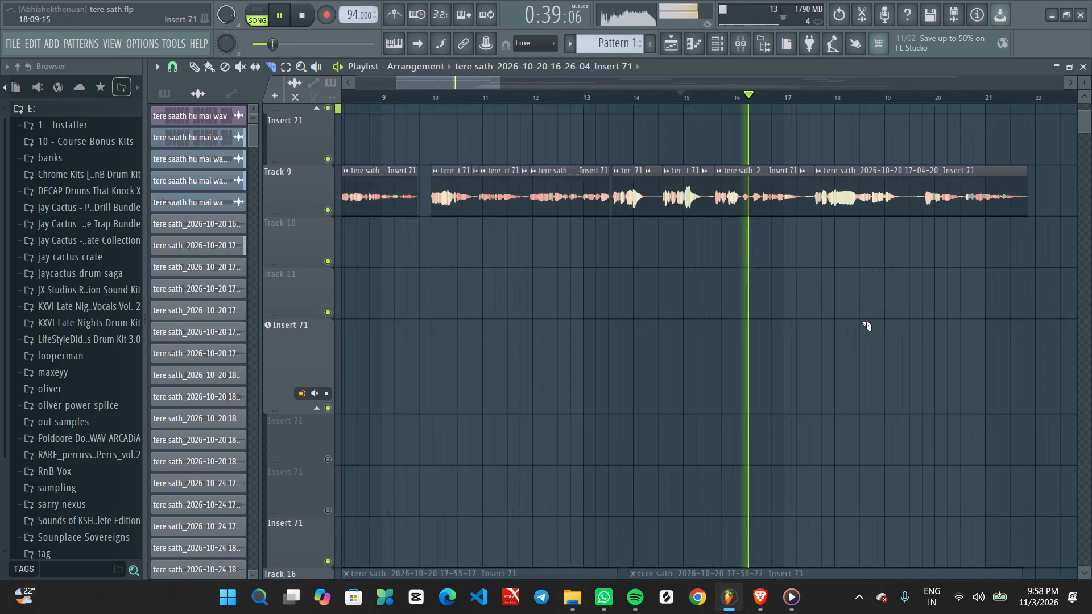
ctrl+scroll(905, 322, up, 3)
middle_drag(949, 317, 746, 315)
ctrl+scroll(681, 283, up, 7)
key(space)
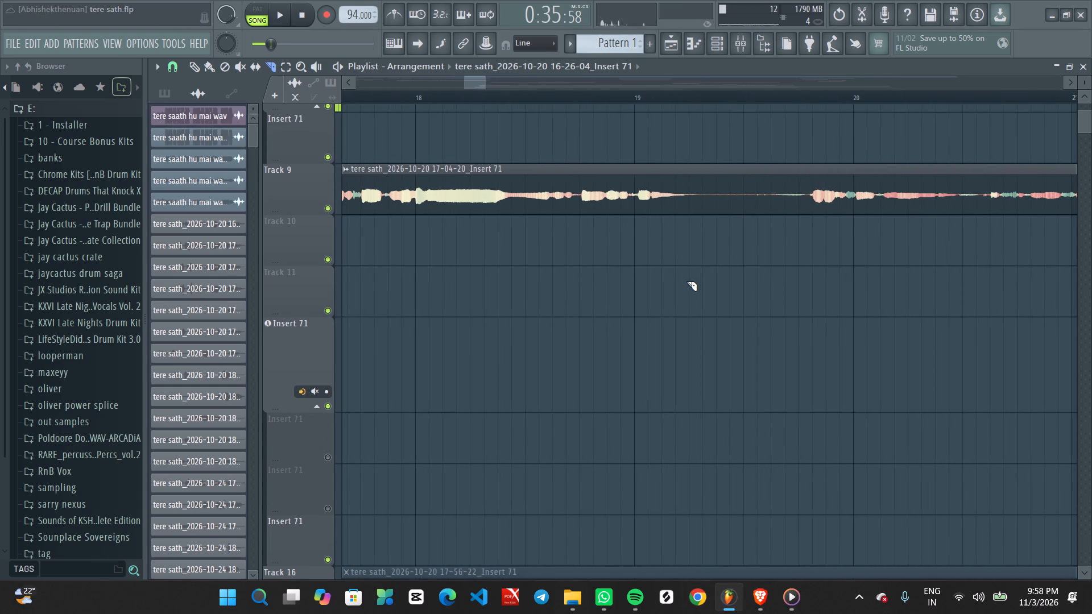
scroll(699, 281, up, 1)
middle_drag(748, 279, 725, 277)
key(space)
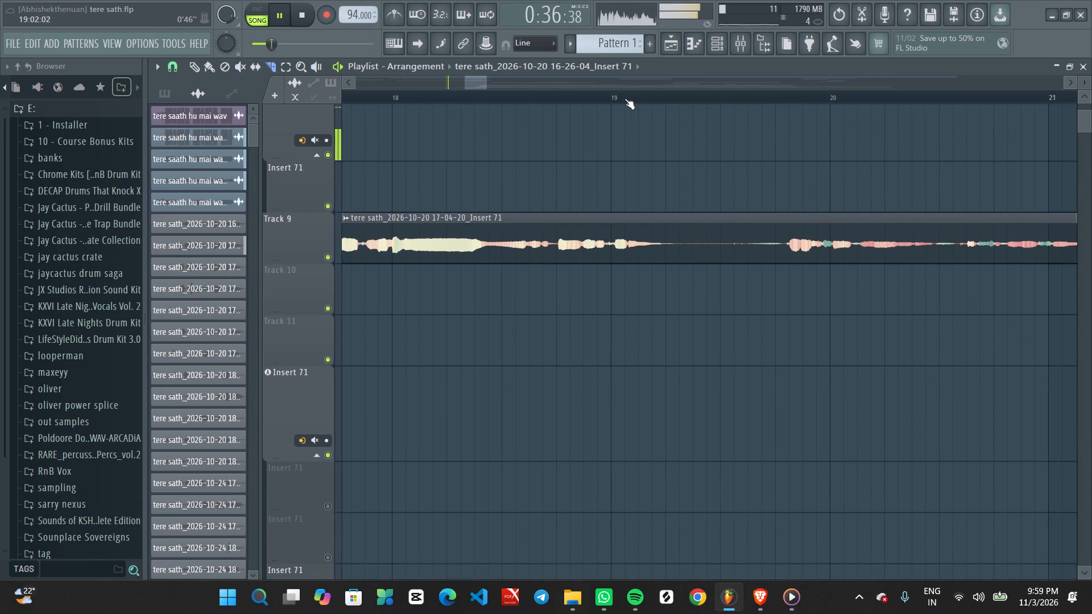
click(512, 89)
click(511, 96)
ctrl+scroll(652, 284, up, 4)
alt+drag(639, 302, 639, 279)
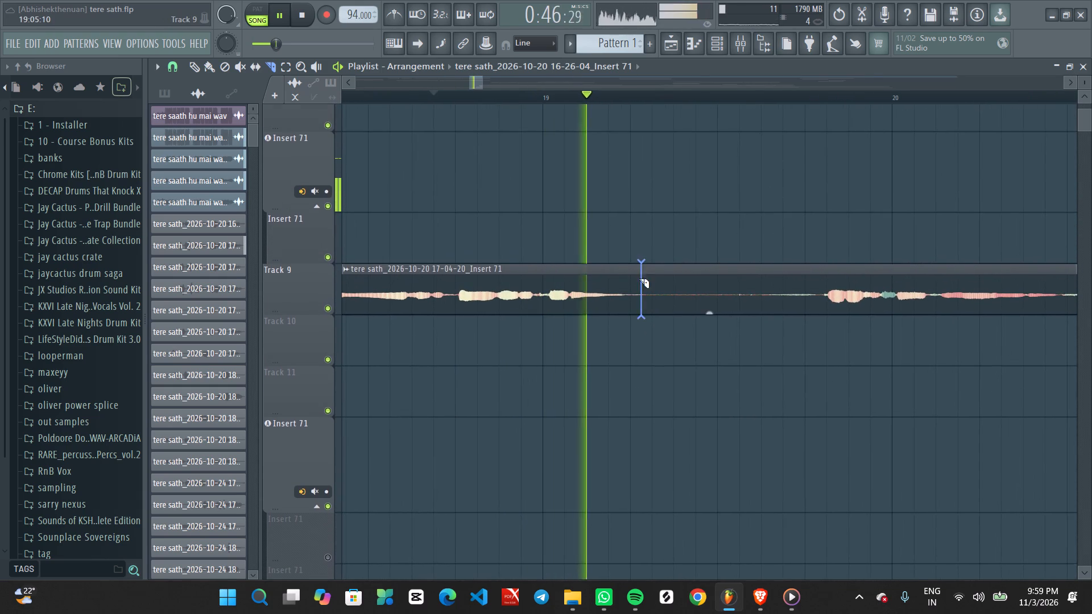
alt+drag(639, 279, 631, 230)
key(space)
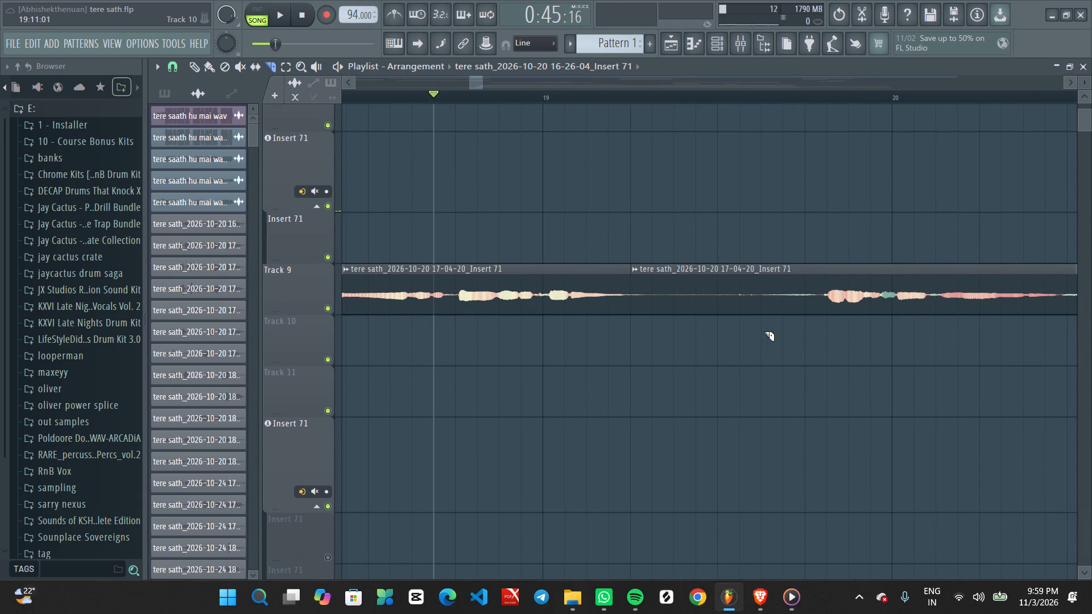
alt+drag(838, 326, 821, 229)
drag(730, 313, 729, 434)
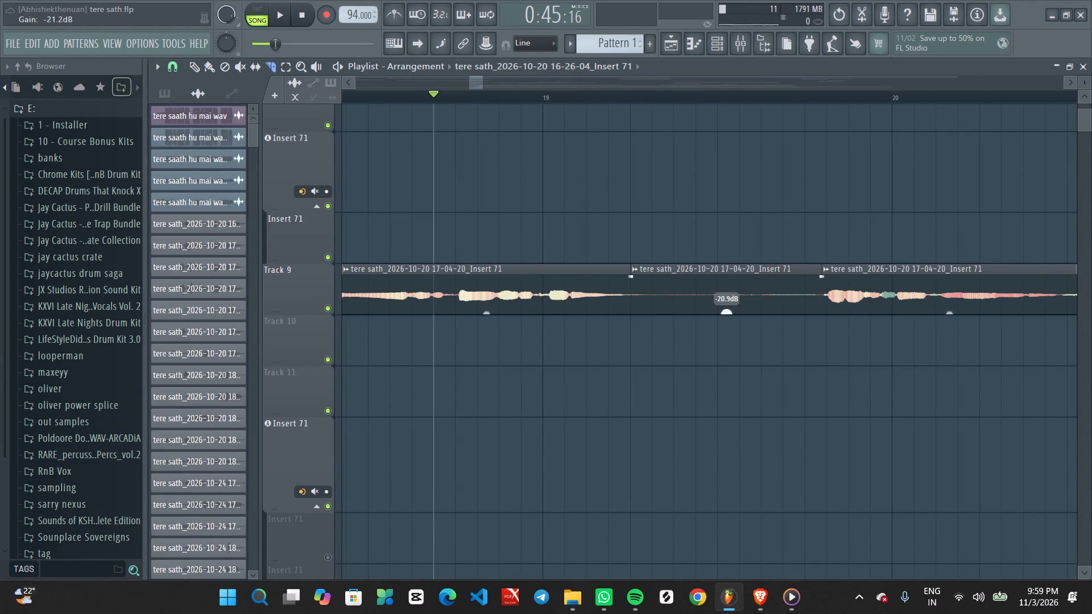
drag(729, 434, 731, 489)
Play from shortly before bar 19 and check the rest of the Track 9 vocal up to its end near bar 22.
key(space)
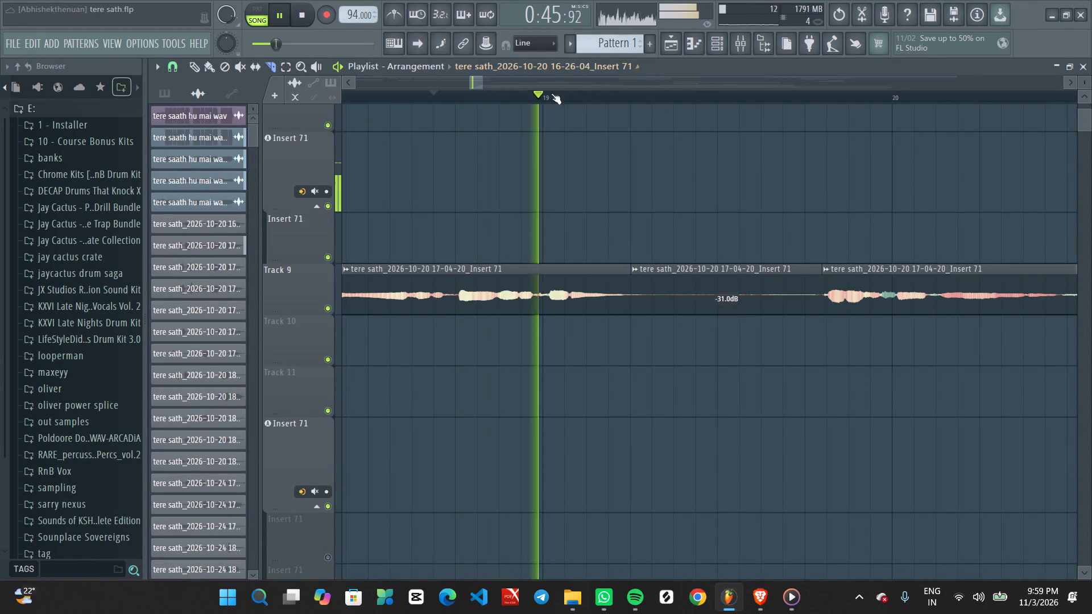
ctrl+scroll(633, 231, down, 9)
ctrl+scroll(723, 368, up, 3)
middle_drag(796, 377, 607, 305)
ctrl+scroll(652, 308, up, 3)
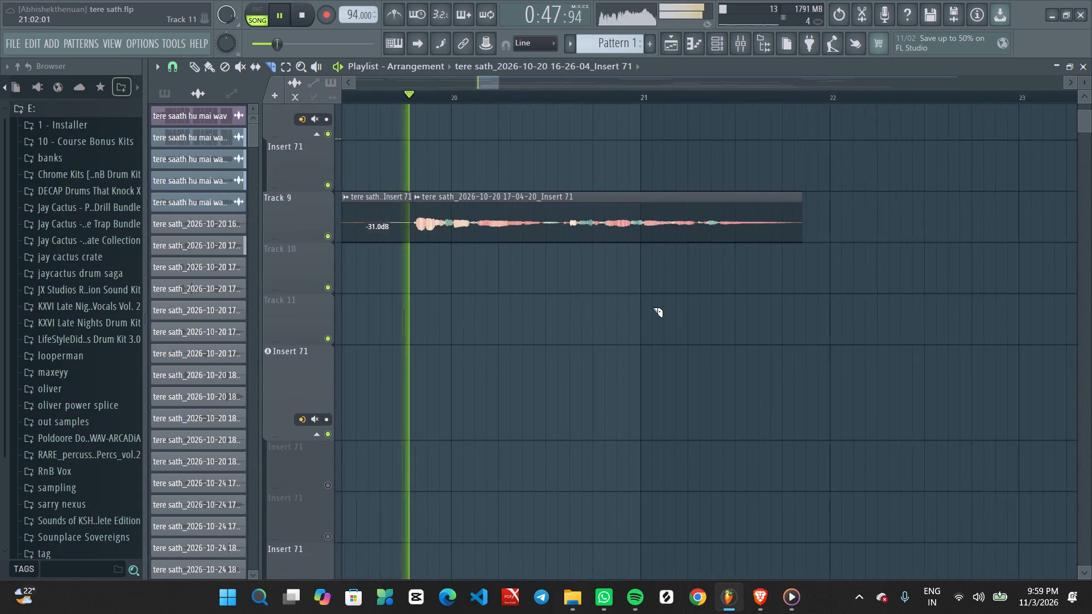
ctrl+scroll(652, 308, down, 19)
ctrl+scroll(635, 298, up, 1)
ctrl+scroll(635, 298, down, 4)
key(space)
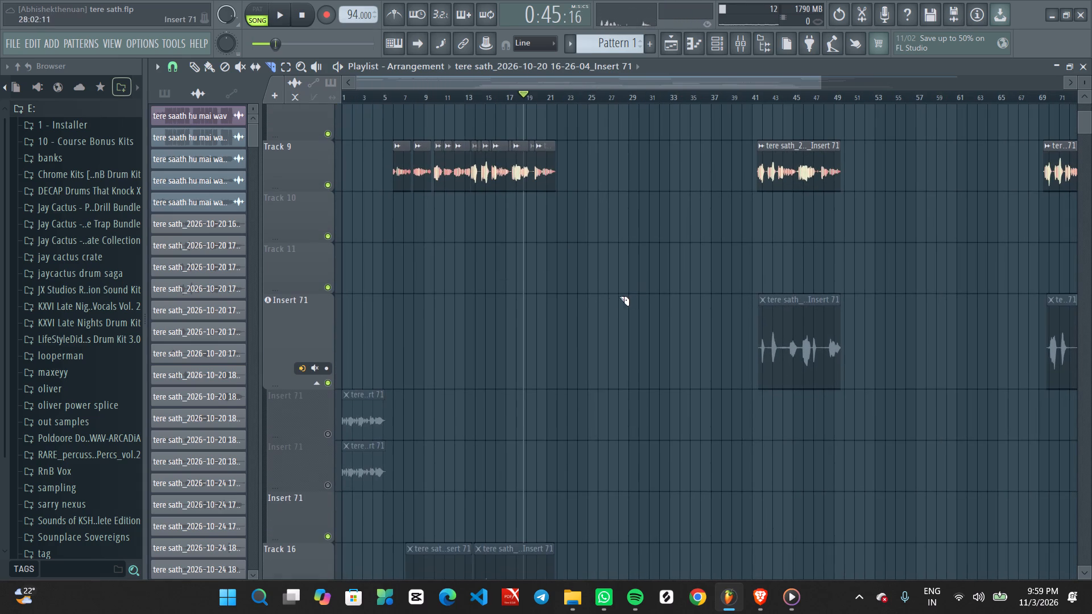
Move the playhead to about bar 41.2 and briefly play the lead-in to the next Track 9 vocal clip.
ctrl+scroll(677, 134, up, 7)
ctrl+scroll(895, 281, up, 2)
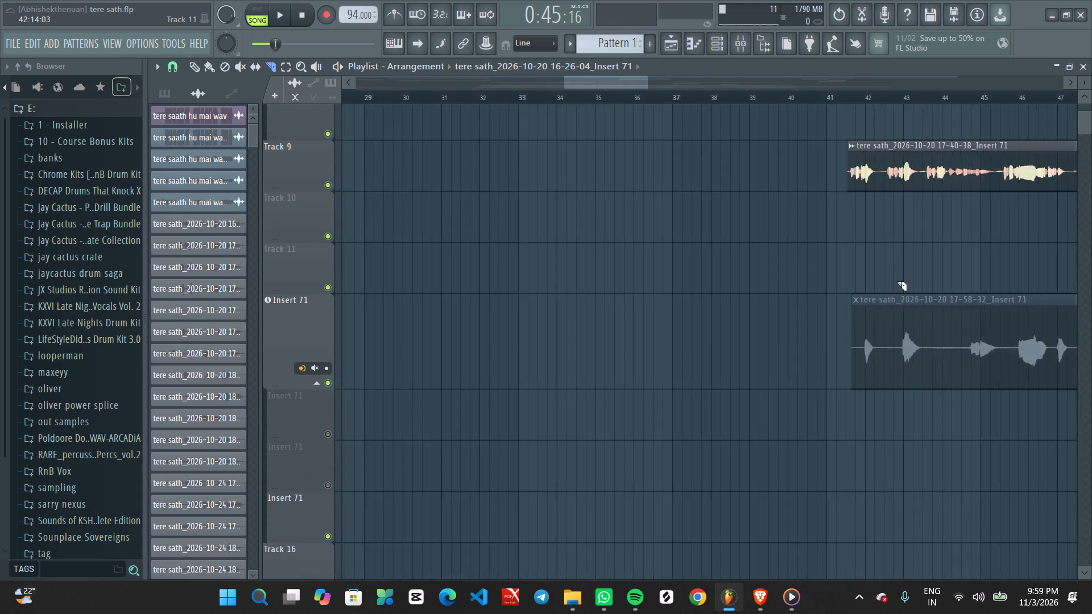
ctrl+scroll(896, 281, up, 8)
click(661, 96)
ctrl+scroll(804, 263, up, 2)
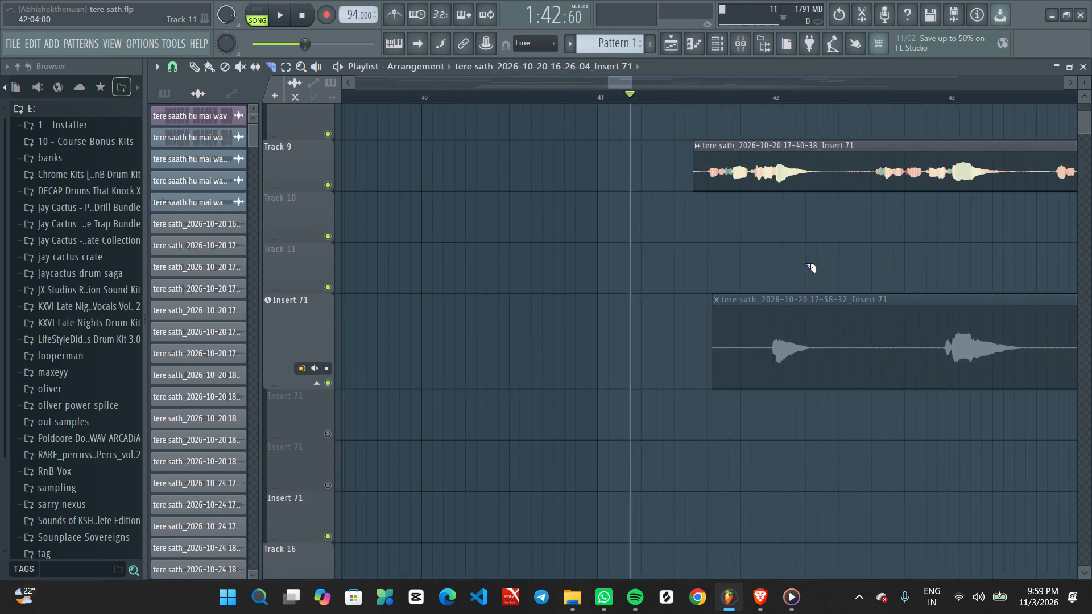
middle_drag(839, 260, 730, 258)
ctrl+scroll(736, 292, up, 2)
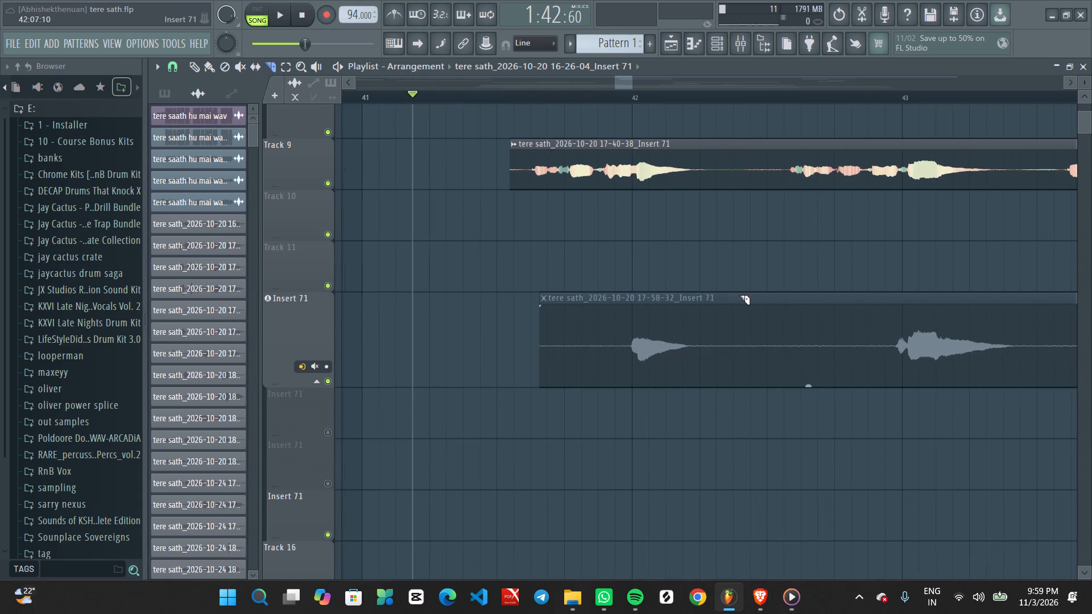
middle_drag(799, 284, 739, 288)
key(space)
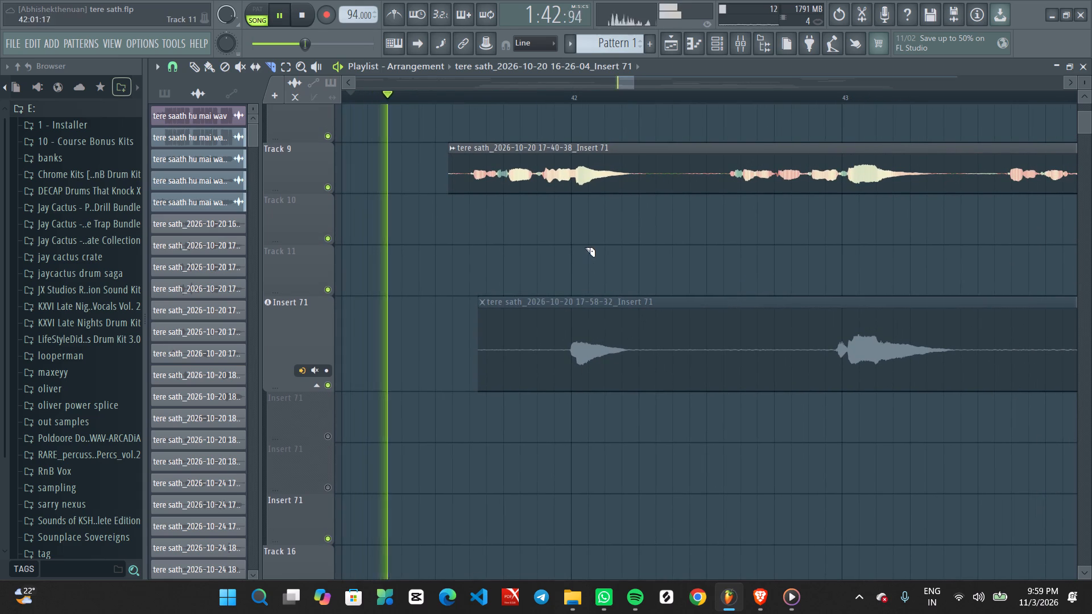
key(space)
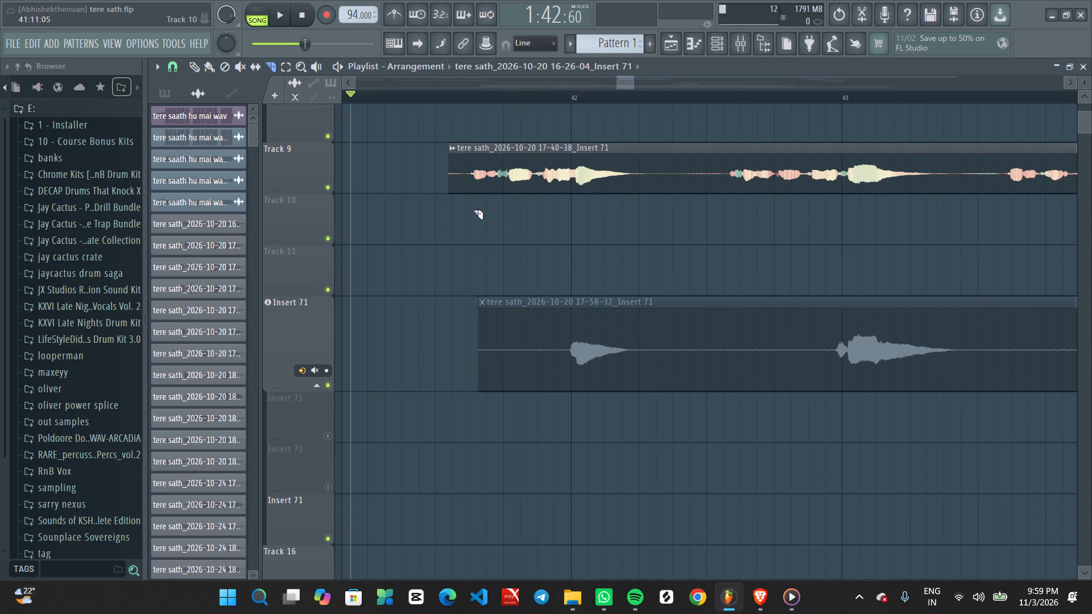
Slice the start of the Track 9 vocal clip at about bar 41.6 and delete the quiet lead-in piece.
ctrl+scroll(473, 210, up, 6)
alt+drag(473, 210, 471, 148)
ctrl+drag(453, 139, 454, 180)
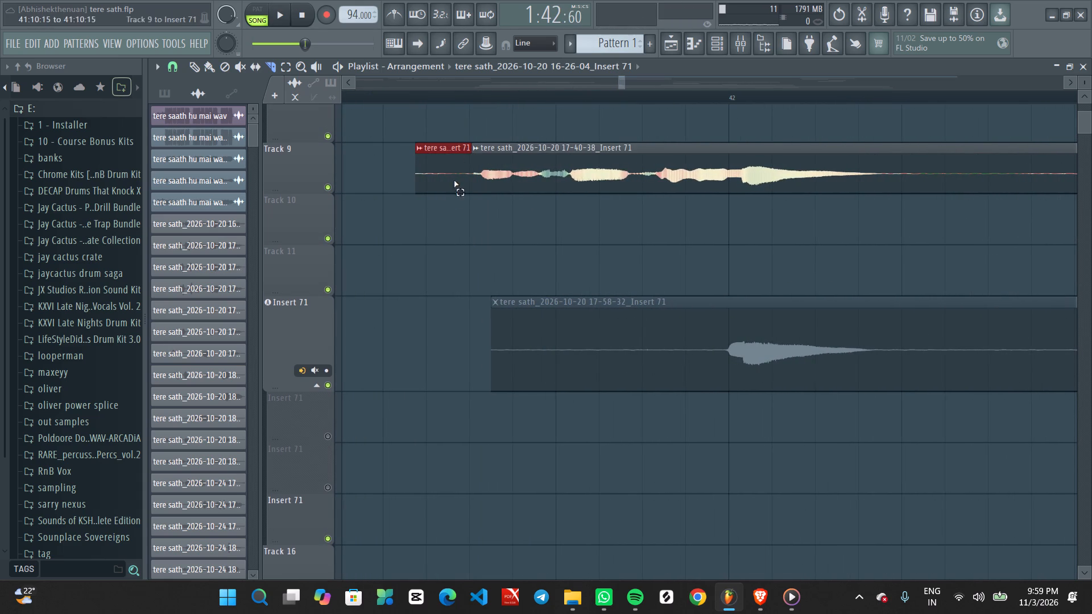
ctrl+drag(454, 180, 454, 192)
key(Delete)
Play from about bar 41.2 and slice the Track 9 vocal at about bar 43.3, after the phrase fades out.
key(space)
scroll(406, 213, down, 6)
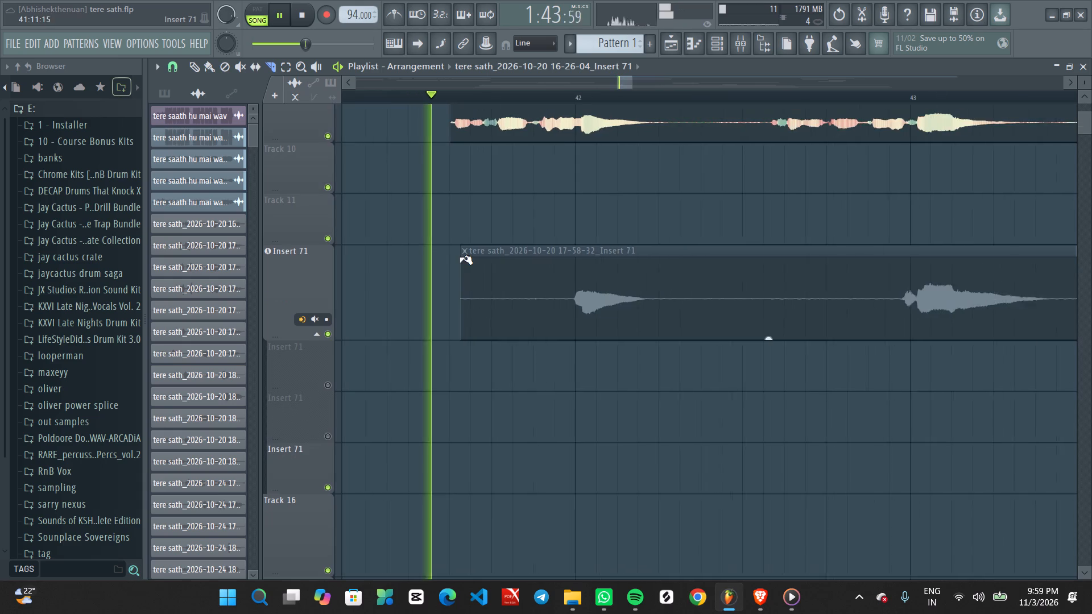
ctrl+scroll(465, 258, up, 4)
middle_drag(729, 244, 324, 337)
ctrl+scroll(503, 307, up, 3)
middle_drag(483, 312, 526, 293)
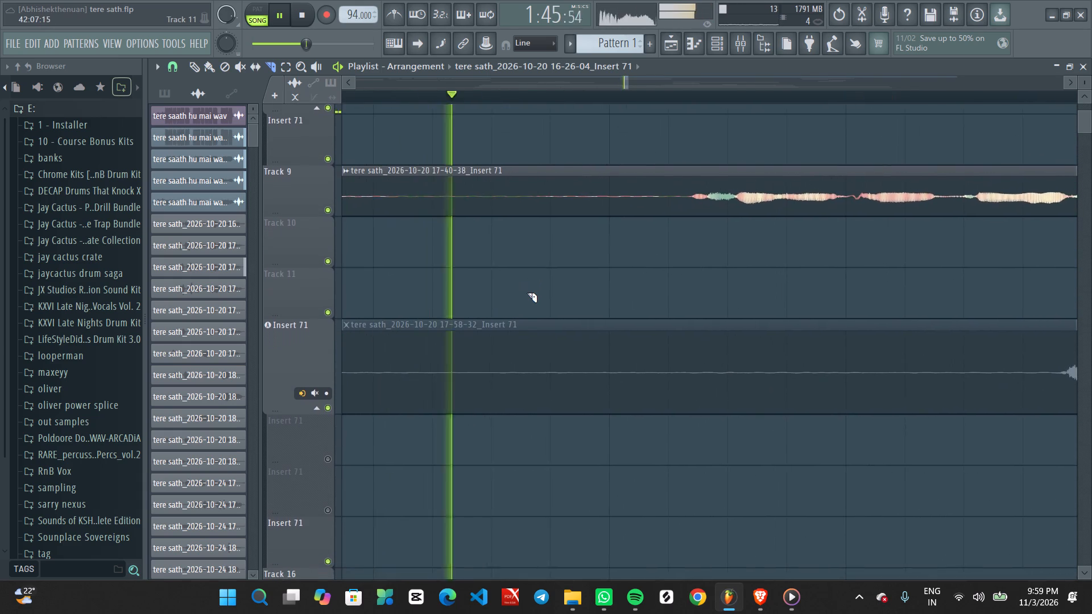
ctrl+scroll(526, 293, down, 8)
ctrl+scroll(609, 285, down, 7)
scroll(679, 277, up, 11)
middle_drag(686, 367, 672, 300)
alt+drag(588, 287, 607, 204)
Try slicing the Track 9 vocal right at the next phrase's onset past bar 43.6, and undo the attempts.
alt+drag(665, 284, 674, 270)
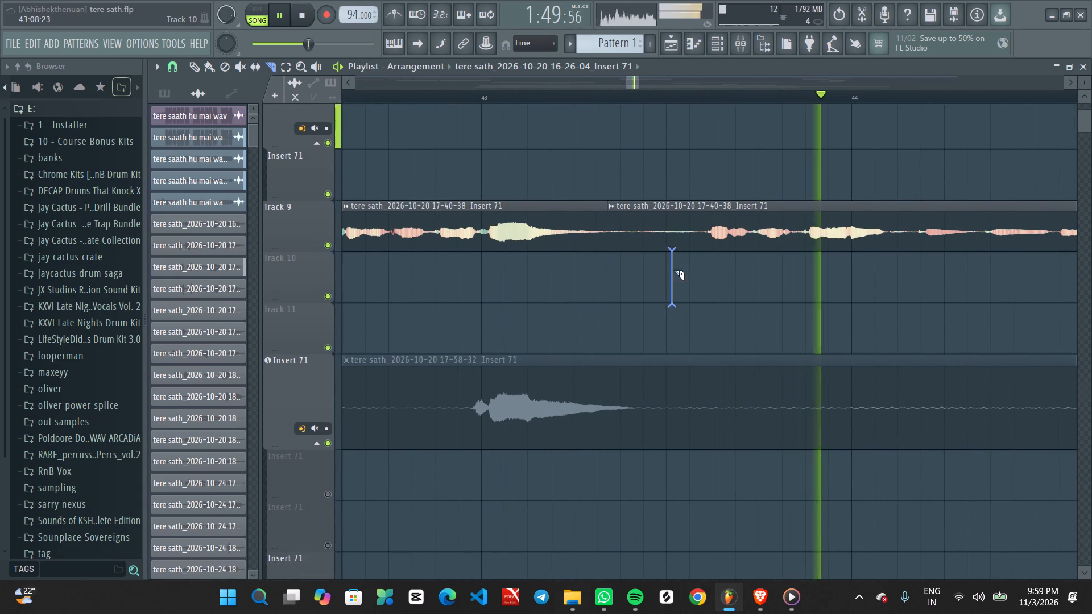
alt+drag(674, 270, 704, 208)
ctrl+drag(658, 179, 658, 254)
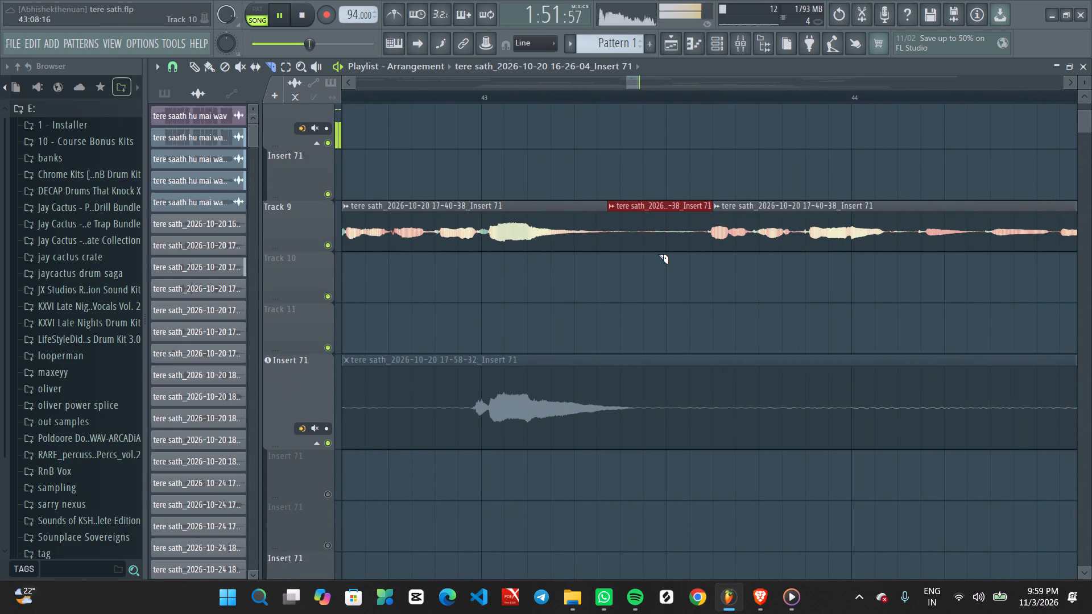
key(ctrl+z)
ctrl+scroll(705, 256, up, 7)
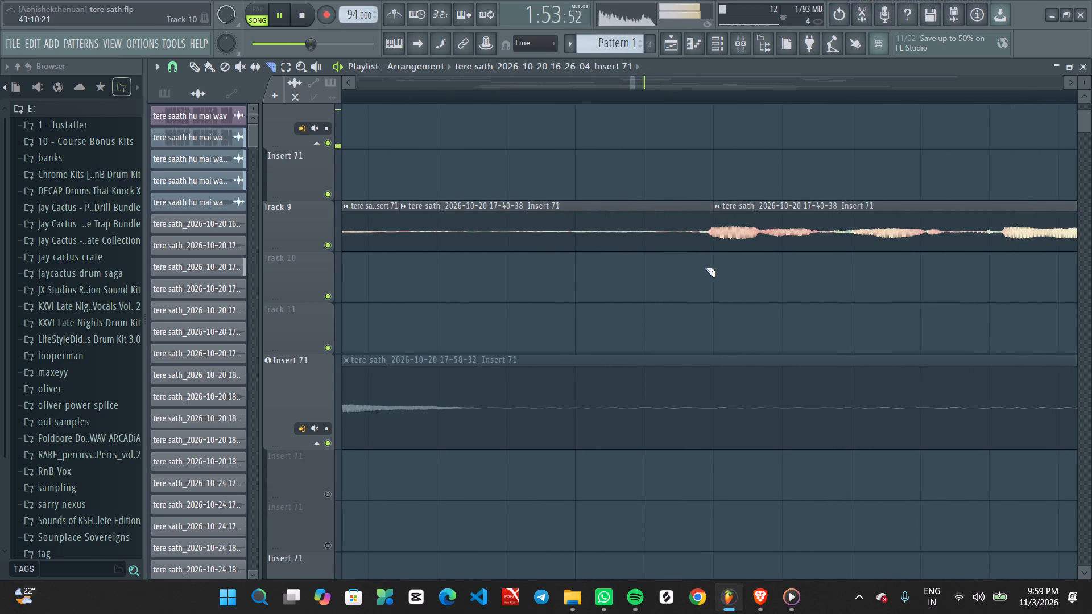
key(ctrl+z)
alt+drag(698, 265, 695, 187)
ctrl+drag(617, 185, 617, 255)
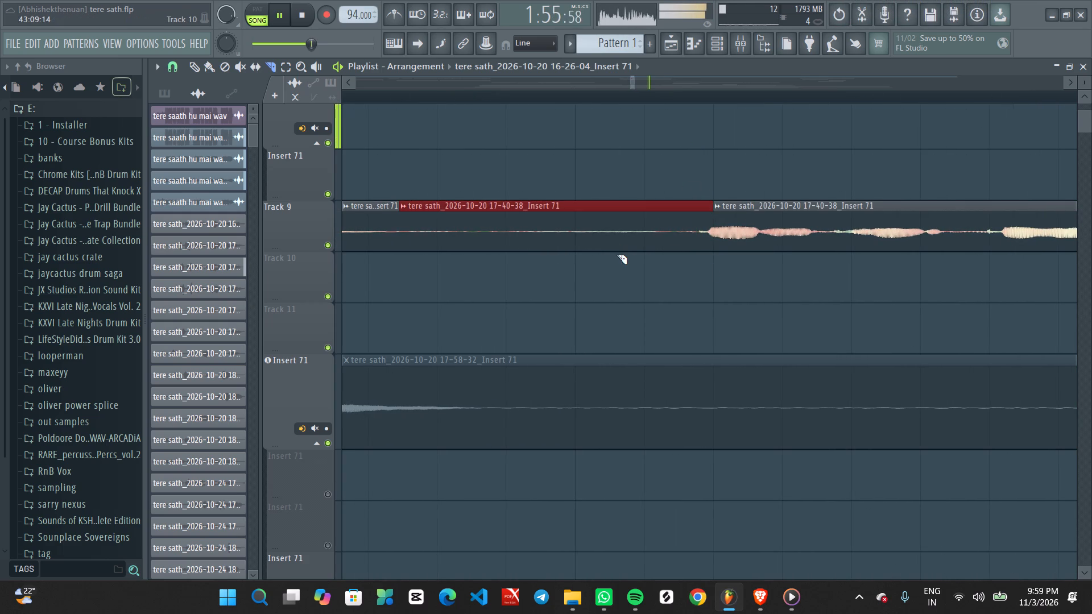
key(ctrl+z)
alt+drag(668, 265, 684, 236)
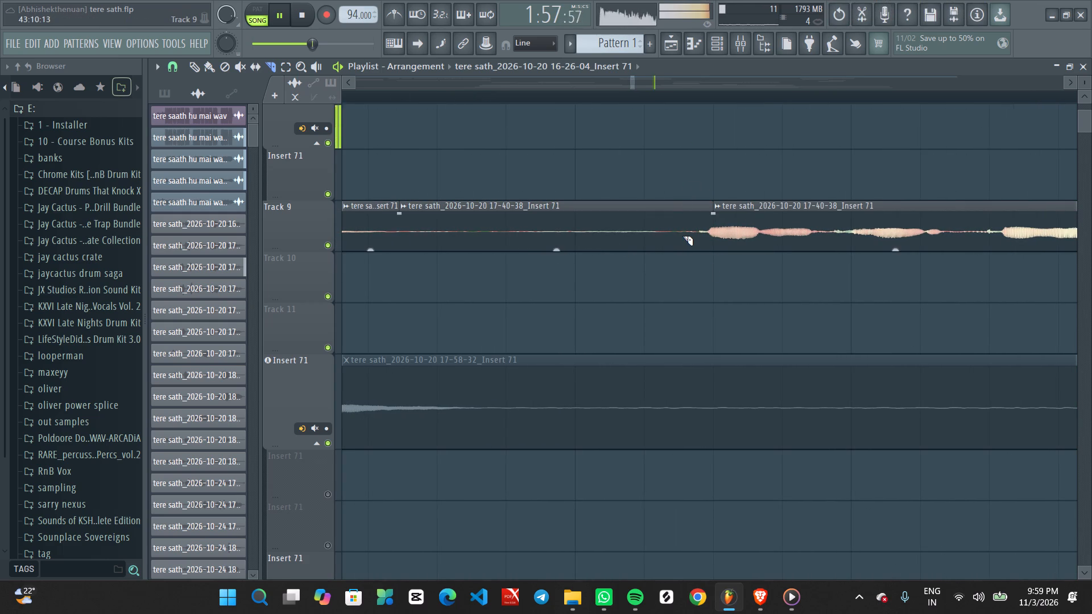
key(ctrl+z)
Slice the Track 9 vocal just ahead of the next phrase, at about bar 43.6, and delete the quiet piece before it.
alt+drag(685, 246, 682, 209)
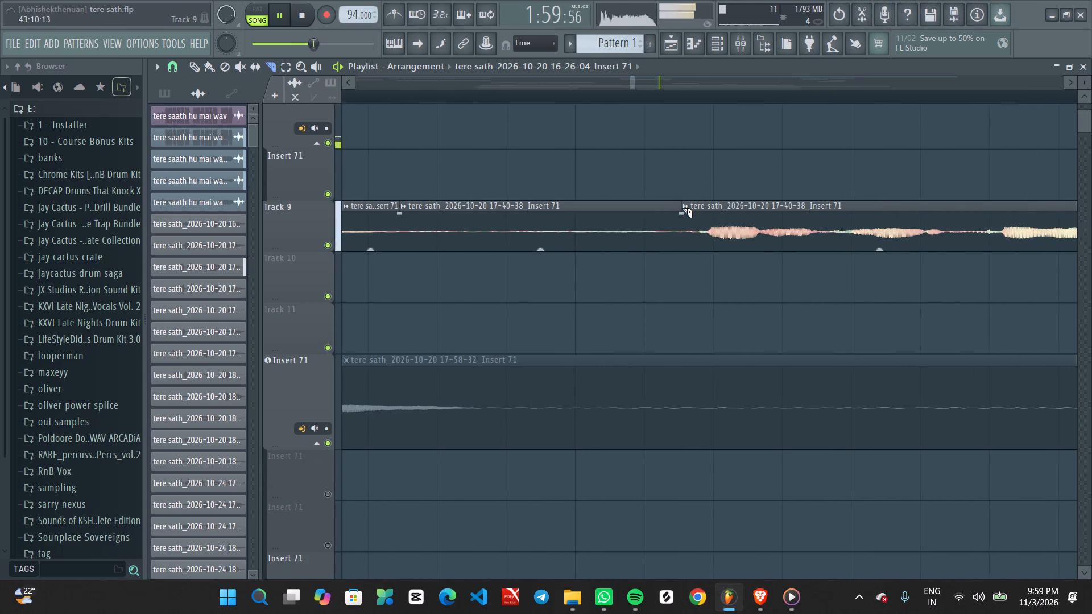
ctrl+drag(619, 206, 613, 250)
key(Delete)
Replay from about bar 43, slice the Track 9 vocal at about bars 45.3 and 45.6, and delete the piece between.
key(space)
key(space)
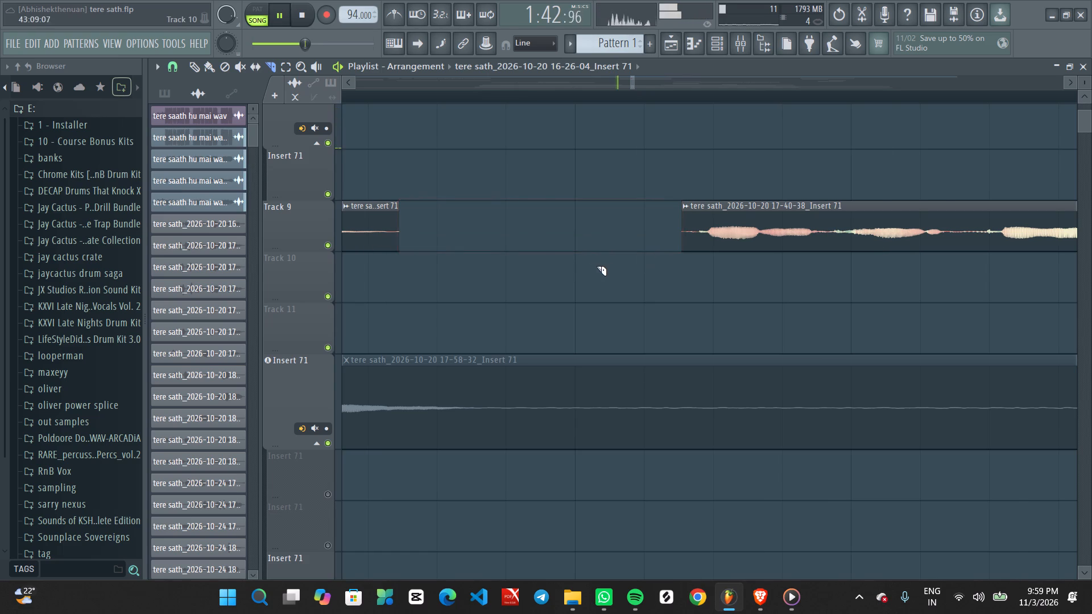
ctrl+scroll(601, 266, down, 13)
click(515, 102)
ctrl+scroll(650, 285, up, 3)
middle_drag(801, 272, 504, 312)
ctrl+scroll(565, 314, up, 2)
ctrl+scroll(839, 307, up, 2)
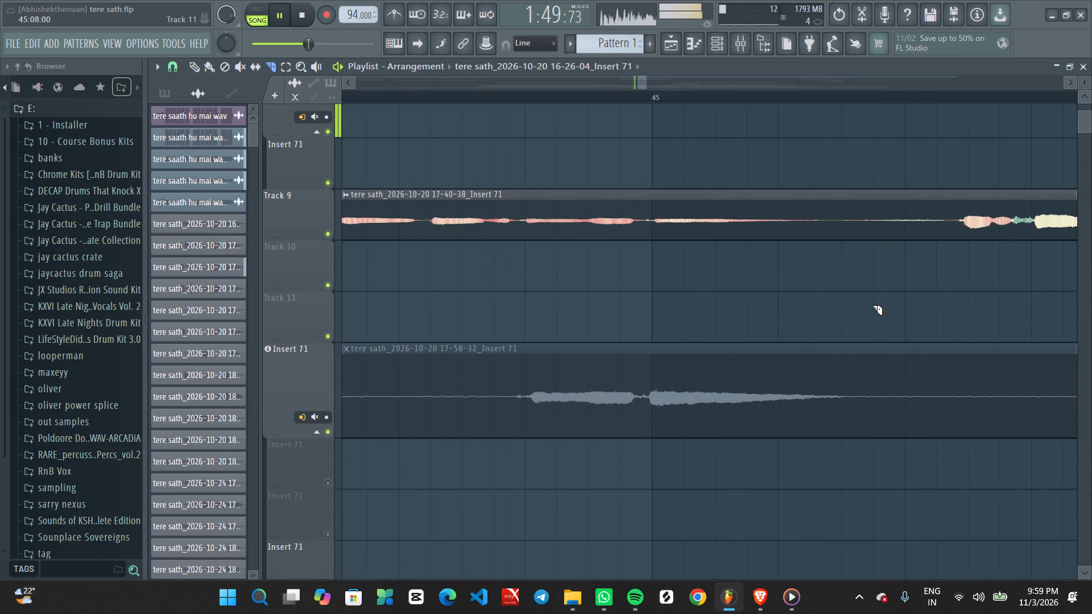
middle_drag(867, 303, 669, 295)
alt+drag(652, 288, 603, 170)
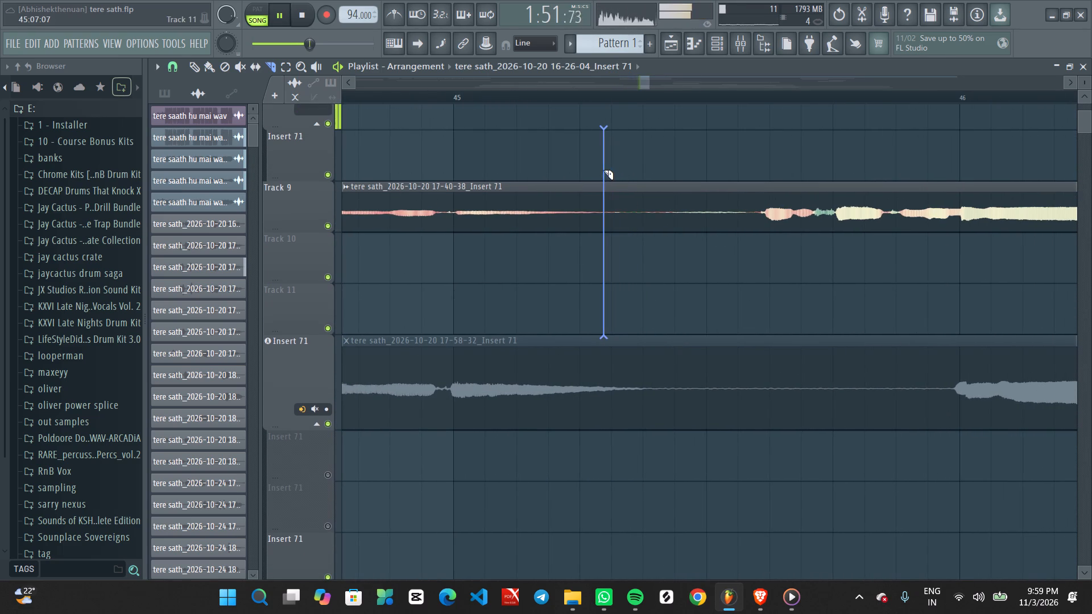
alt+drag(603, 170, 598, 170)
alt+drag(735, 293, 756, 177)
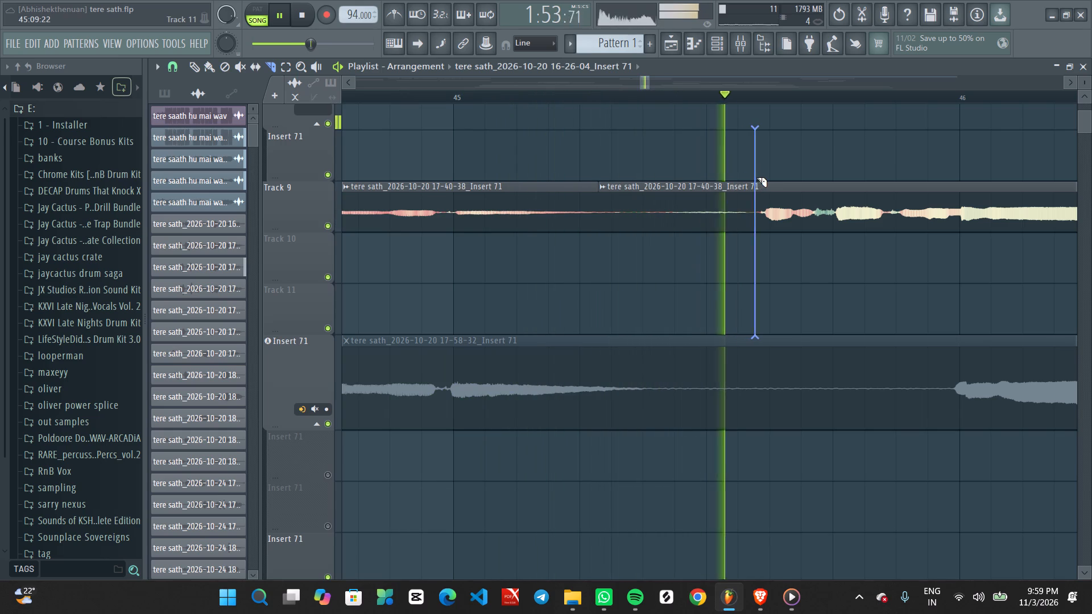
alt+drag(756, 177, 759, 177)
ctrl+drag(695, 171, 695, 252)
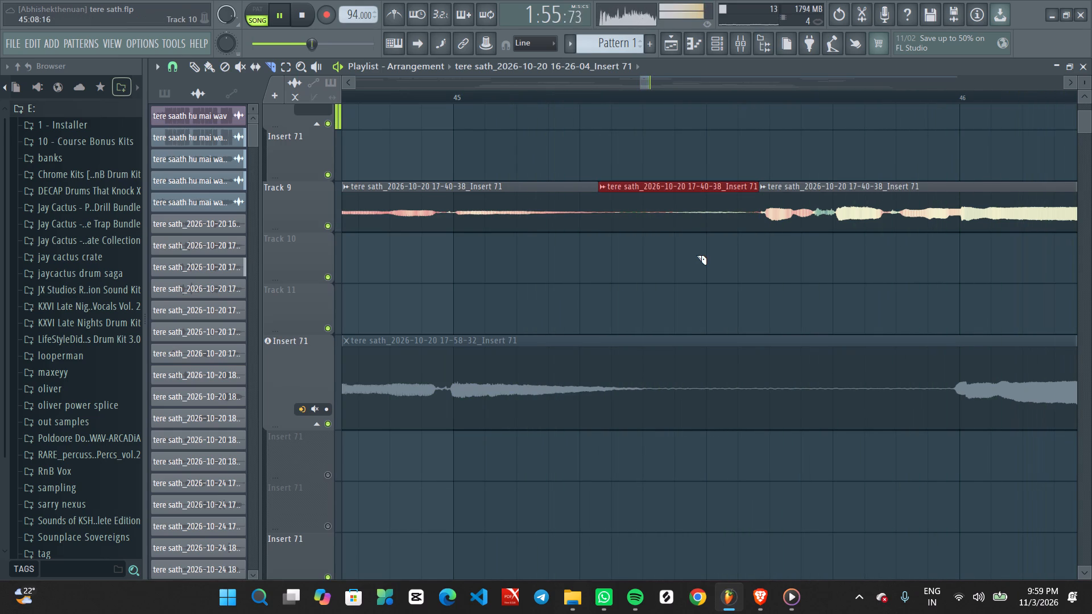
key(Delete)
Slice the Track 9 vocal at about bars 47.2 and 47.8, delete the quiet piece between, and stop playback.
ctrl+scroll(578, 290, up, 1)
ctrl+scroll(577, 291, down, 8)
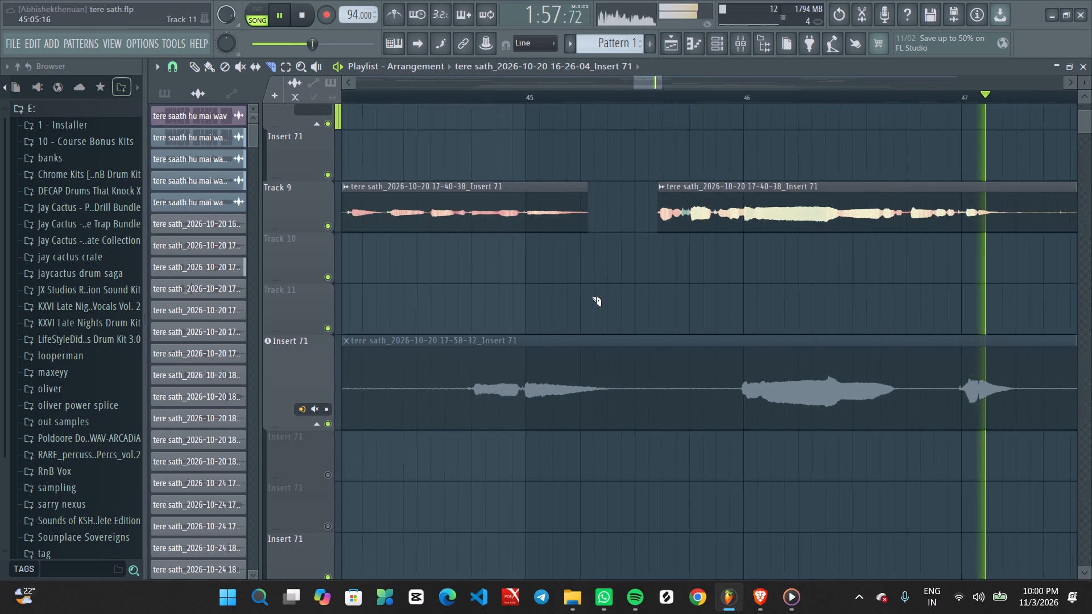
ctrl+scroll(591, 297, down, 4)
ctrl+scroll(825, 289, up, 9)
alt+drag(626, 280, 590, 157)
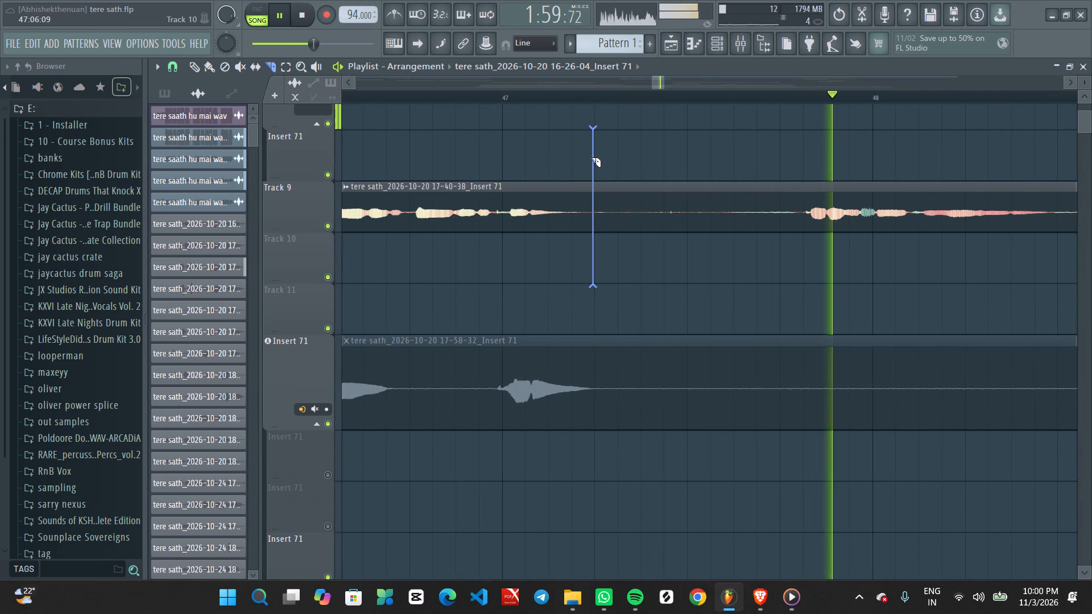
alt+drag(590, 157, 581, 157)
alt+drag(682, 282, 787, 159)
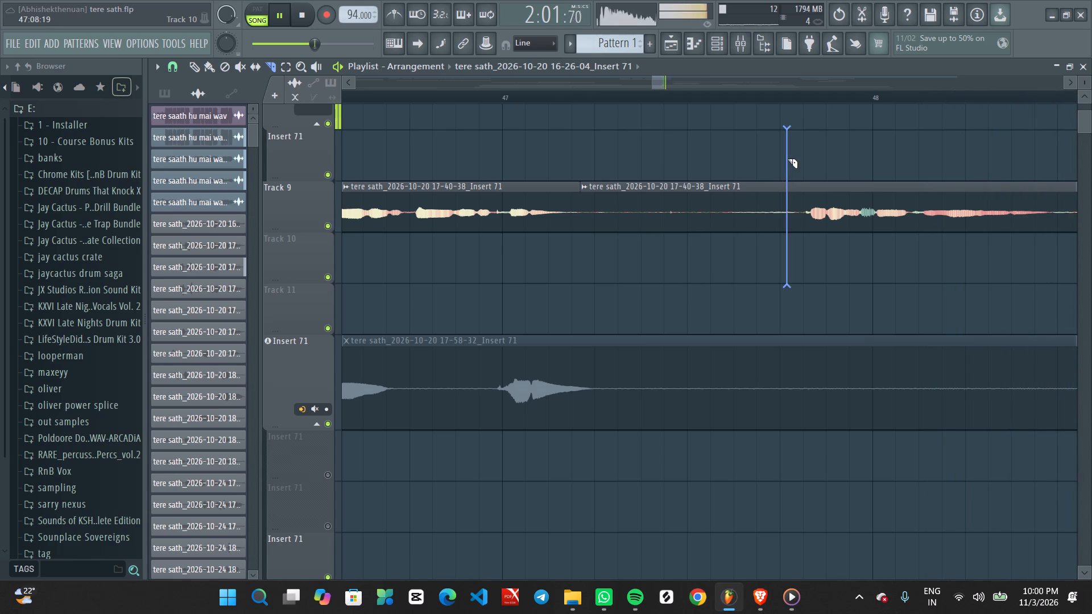
alt+drag(787, 159, 802, 157)
ctrl+drag(702, 175, 706, 225)
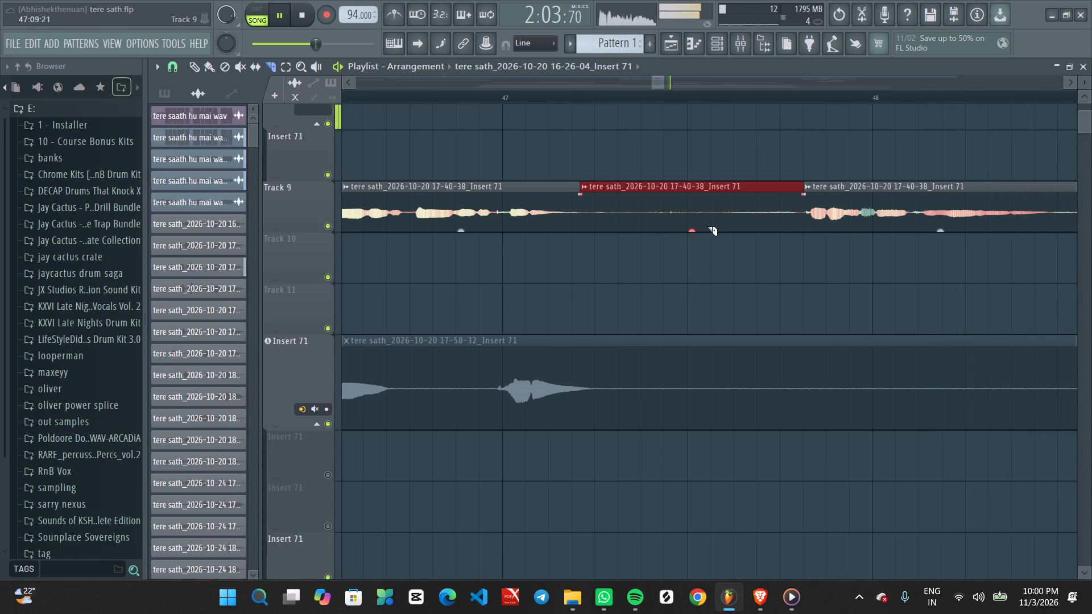
key(Delete)
key(space)
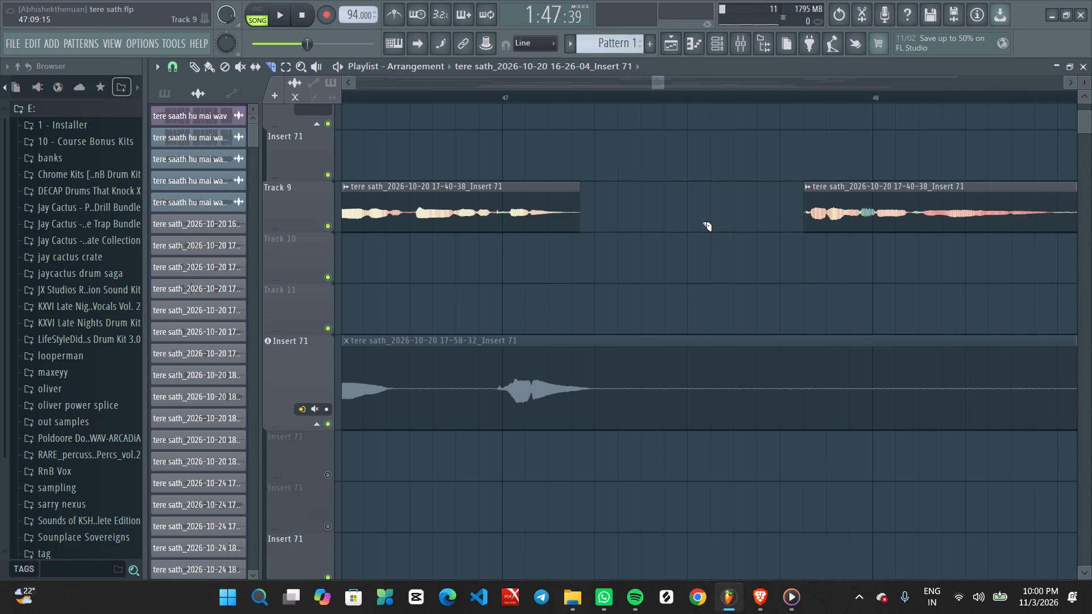
Play from about bar 43, jump to about bar 47.3, and check the last Track 9 phrase up to the clip's end.
ctrl+scroll(701, 222, down, 13)
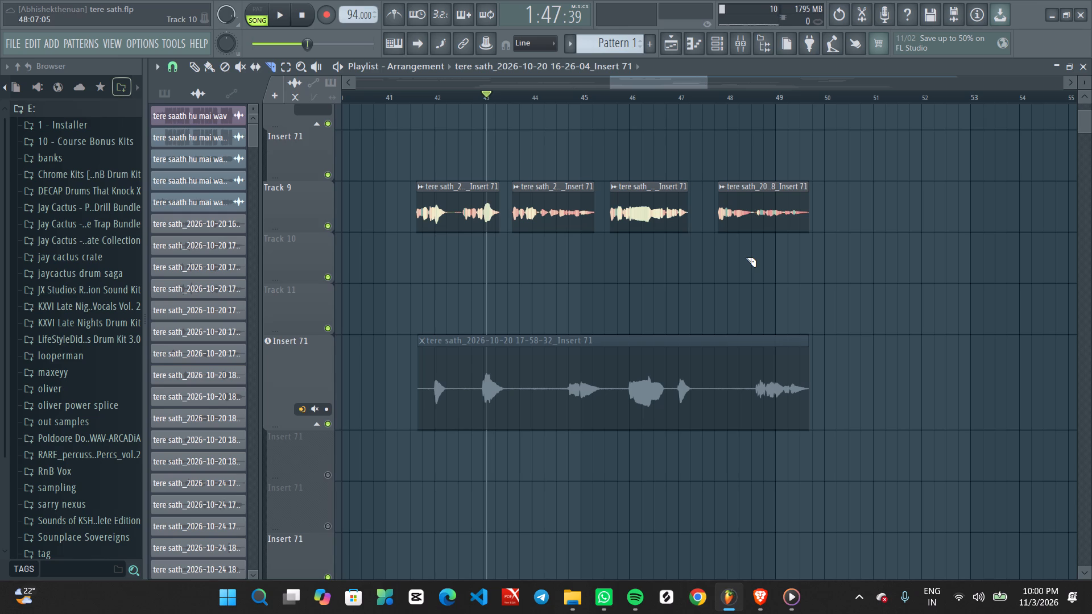
key(space)
ctrl+scroll(752, 280, up, 5)
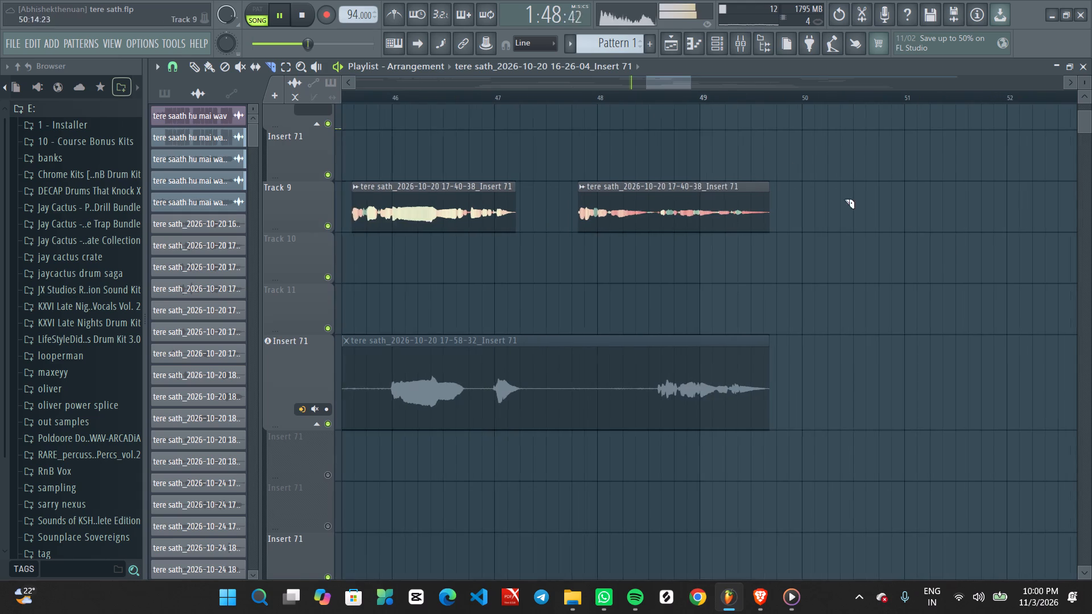
click(529, 99)
ctrl+scroll(632, 242, up, 3)
middle_drag(928, 257, 549, 265)
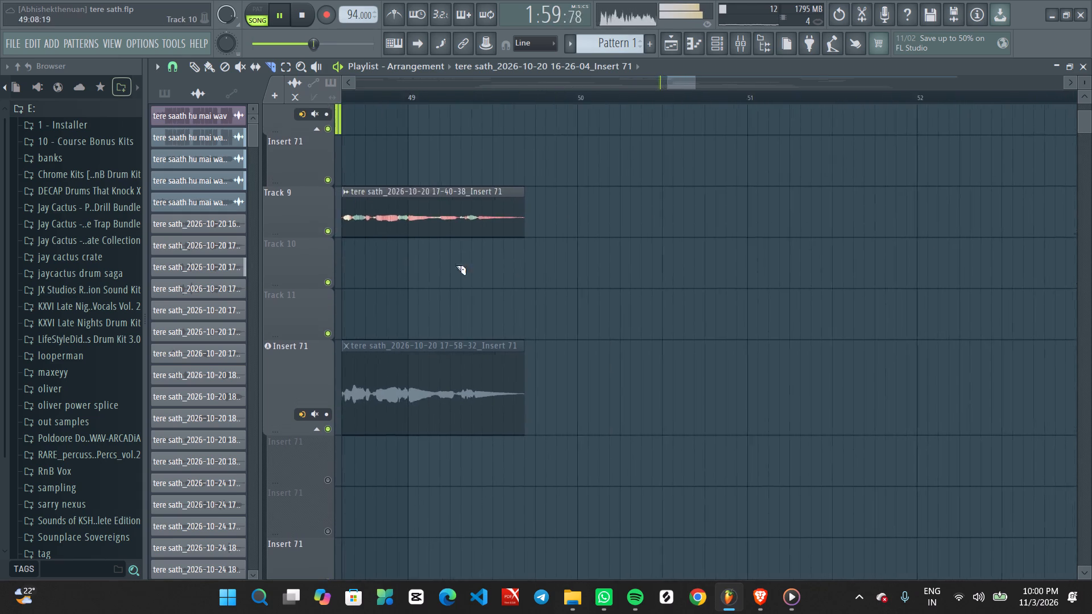
Play from about bar 68.4, slice the next Track 9 vocal clip at about bar 69.6, and delete its quiet lead-in.
ctrl+scroll(549, 239, down, 18)
ctrl+scroll(698, 279, down, 3)
ctrl+scroll(784, 259, up, 6)
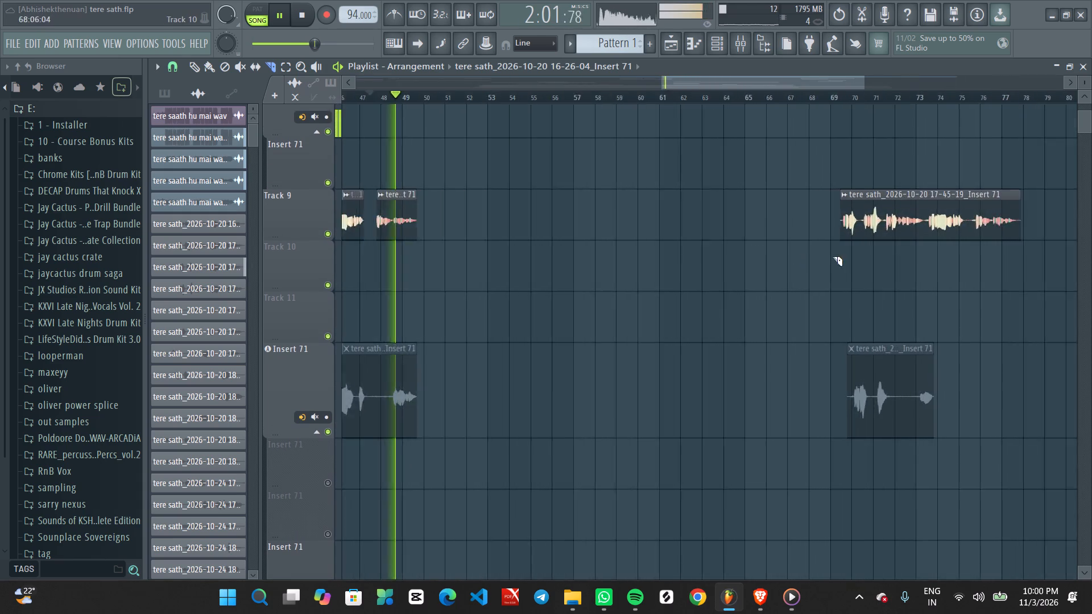
ctrl+scroll(832, 256, up, 5)
middle_drag(915, 287, 595, 285)
key(space)
click(452, 103)
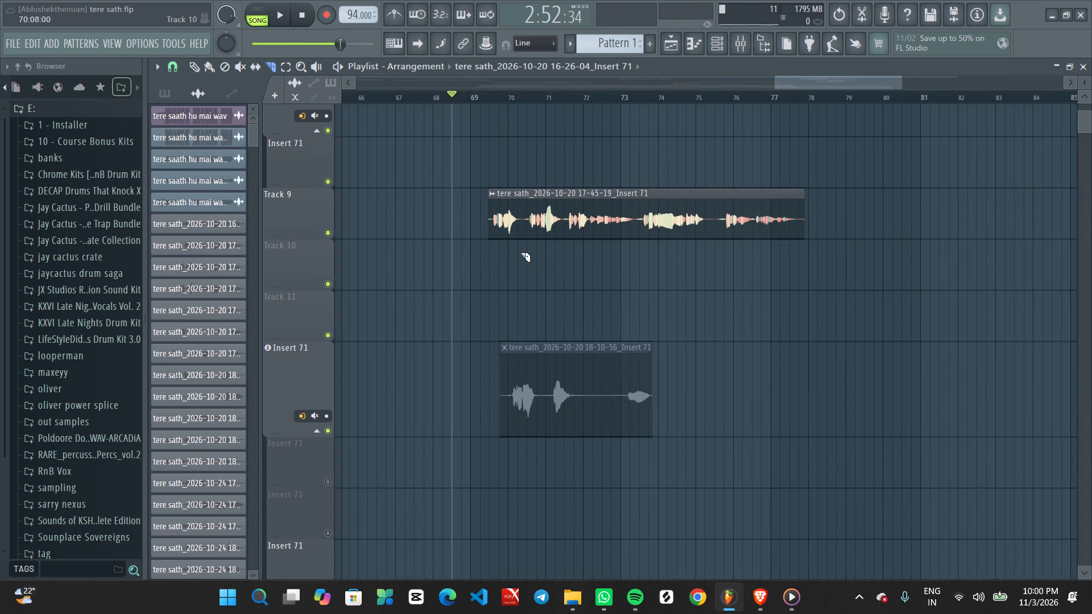
ctrl+scroll(508, 252, up, 7)
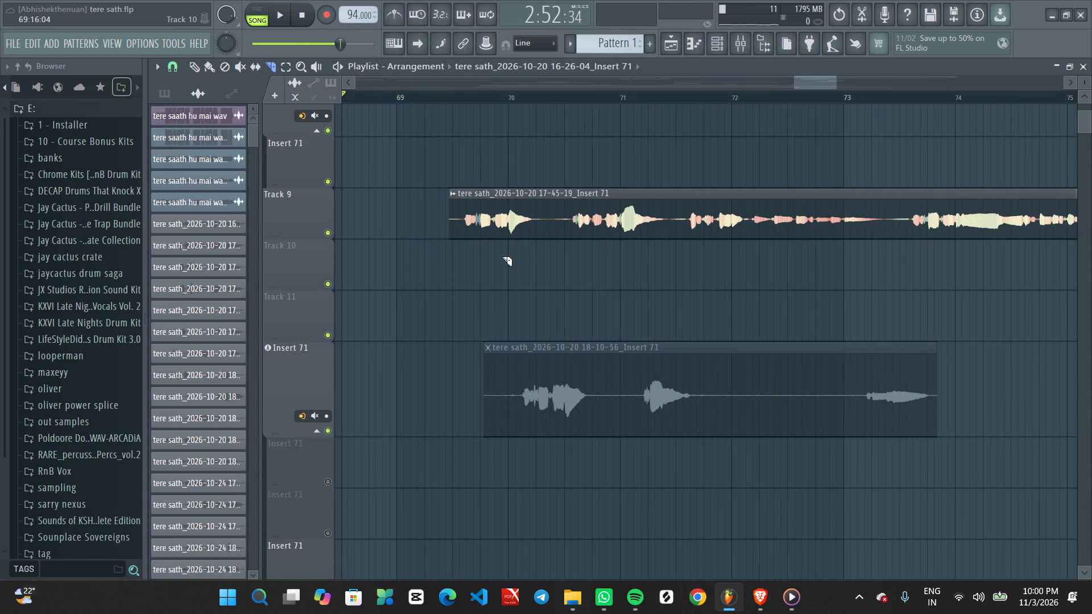
ctrl+scroll(433, 292, up, 2)
key(space)
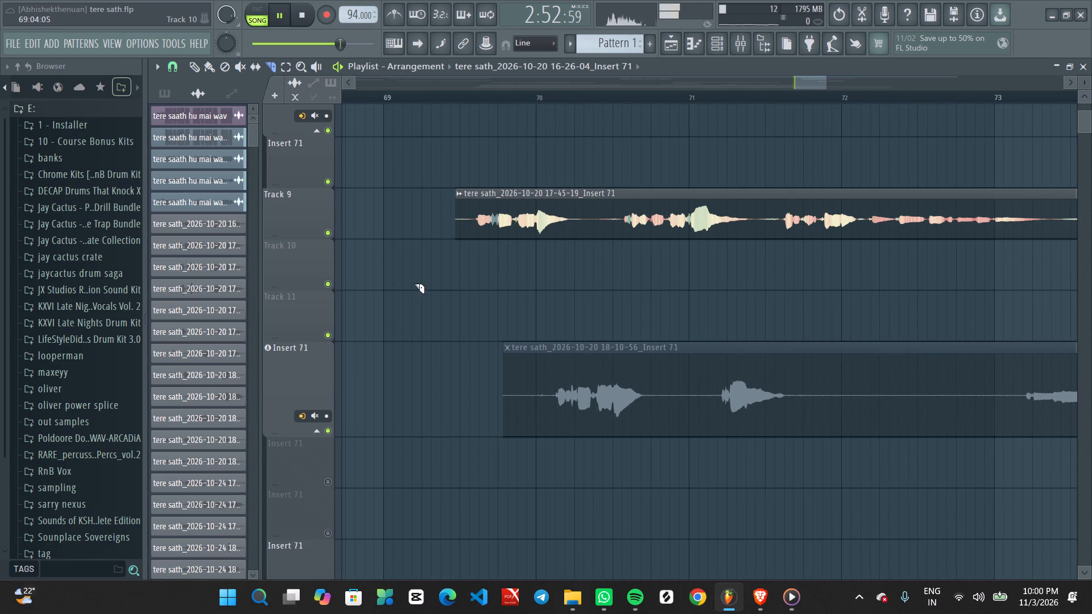
ctrl+scroll(481, 284, up, 5)
alt+drag(475, 259, 472, 191)
ctrl+drag(452, 180, 463, 241)
key(Delete)
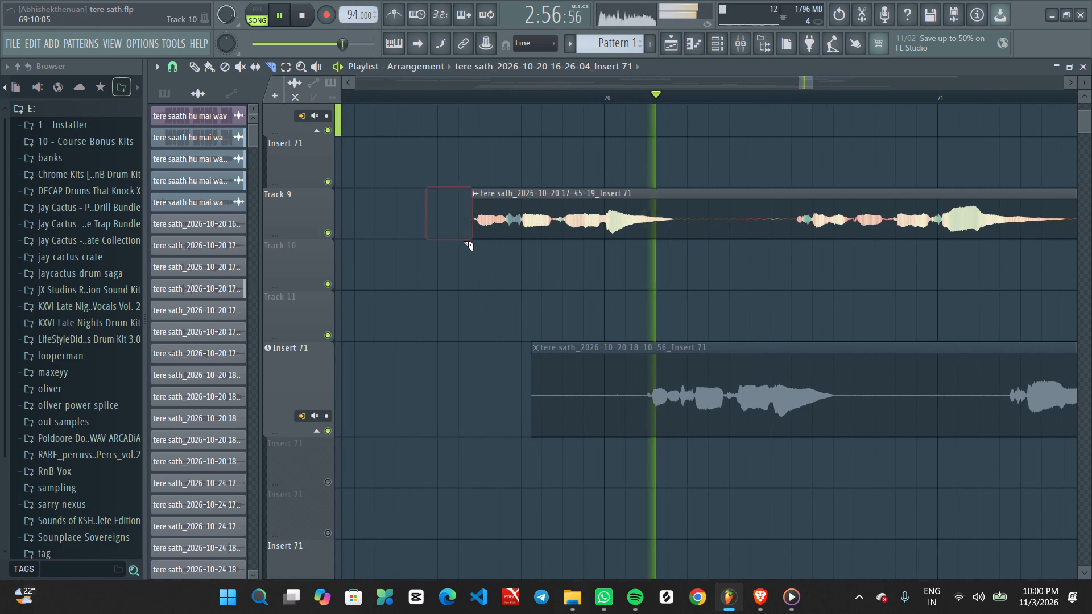
Slice the Track 9 vocal at about bars 71.4 and 71.6, and delete the quiet piece between.
ctrl+scroll(766, 355, up, 2)
middle_drag(796, 351, 450, 352)
ctrl+scroll(727, 234, down, 7)
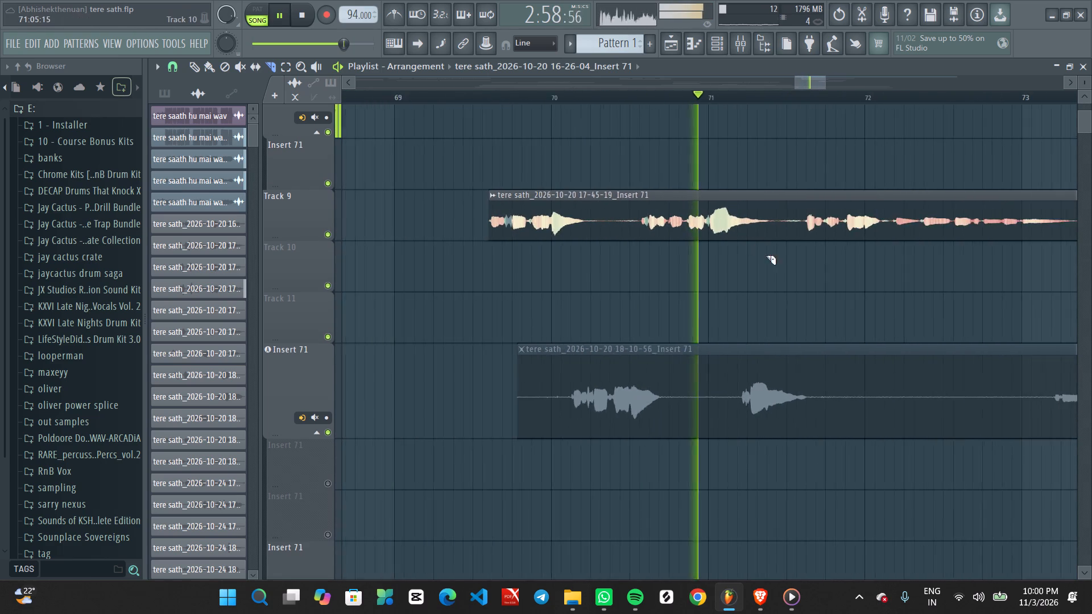
ctrl+scroll(787, 270, up, 3)
key(space)
ctrl+scroll(776, 271, up, 7)
middle_drag(752, 279, 647, 289)
alt+drag(646, 321, 645, 321)
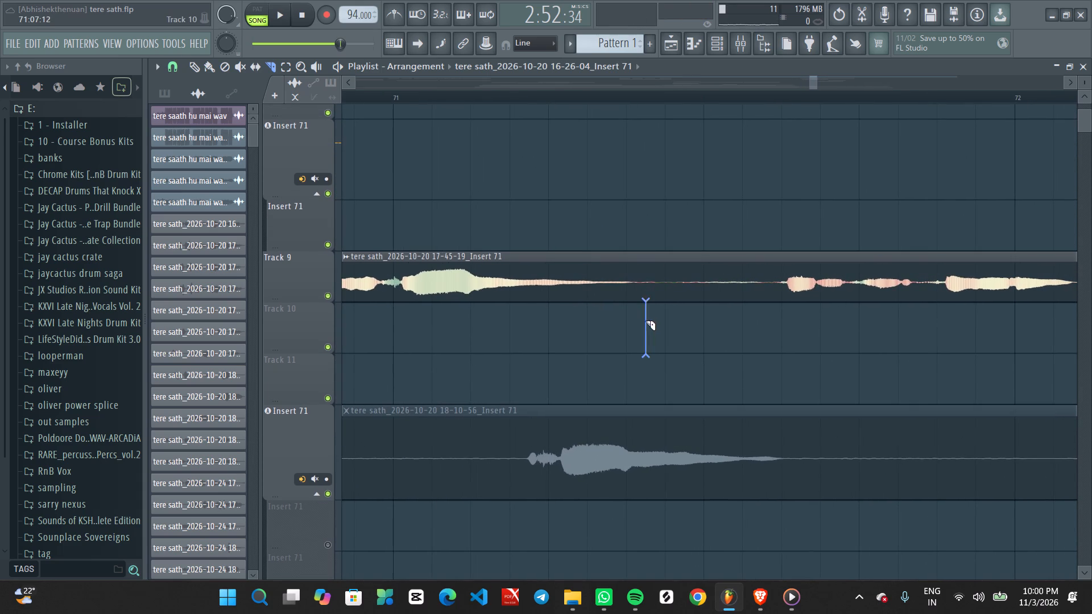
alt+drag(645, 321, 632, 252)
alt+drag(734, 305, 778, 244)
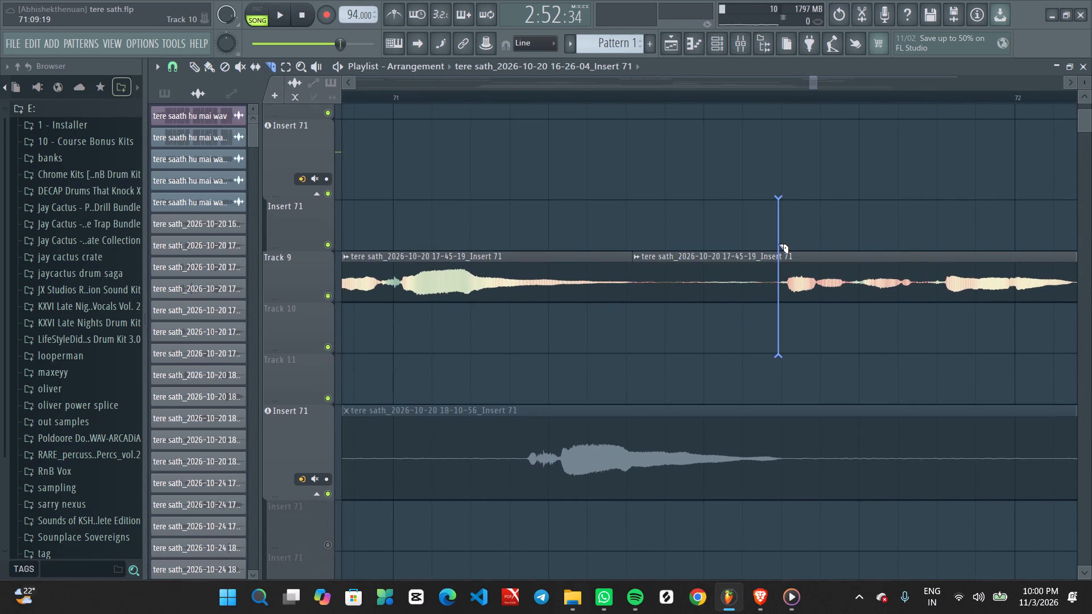
alt+drag(778, 244, 777, 243)
ctrl+drag(684, 221, 690, 317)
key(Delete)
Play from about bar 71 and check the transition across the new gap in the Track 9 vocal.
key(space)
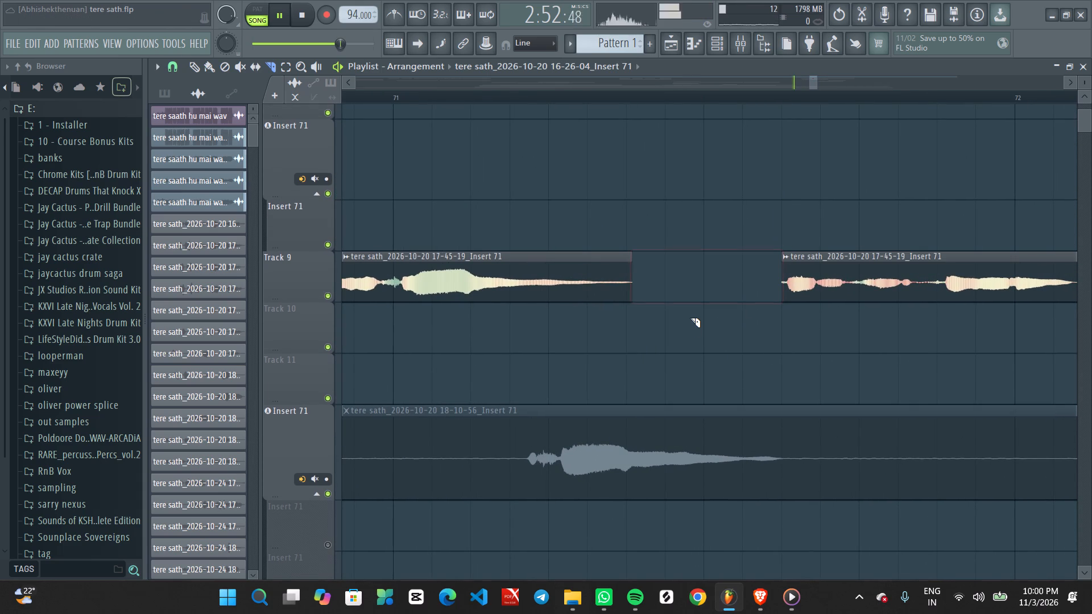
ctrl+scroll(721, 246, down, 4)
click(525, 93)
ctrl+scroll(668, 321, up, 3)
middle_drag(813, 361, 499, 331)
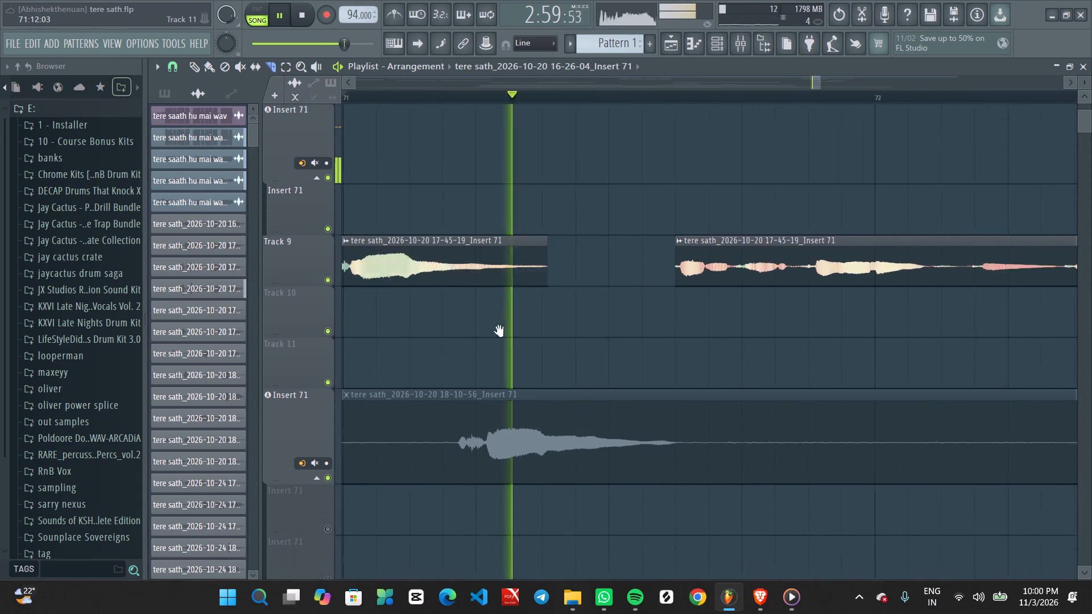
middle_drag(499, 331, 490, 331)
ctrl+scroll(719, 299, down, 3)
key(space)
key(space)
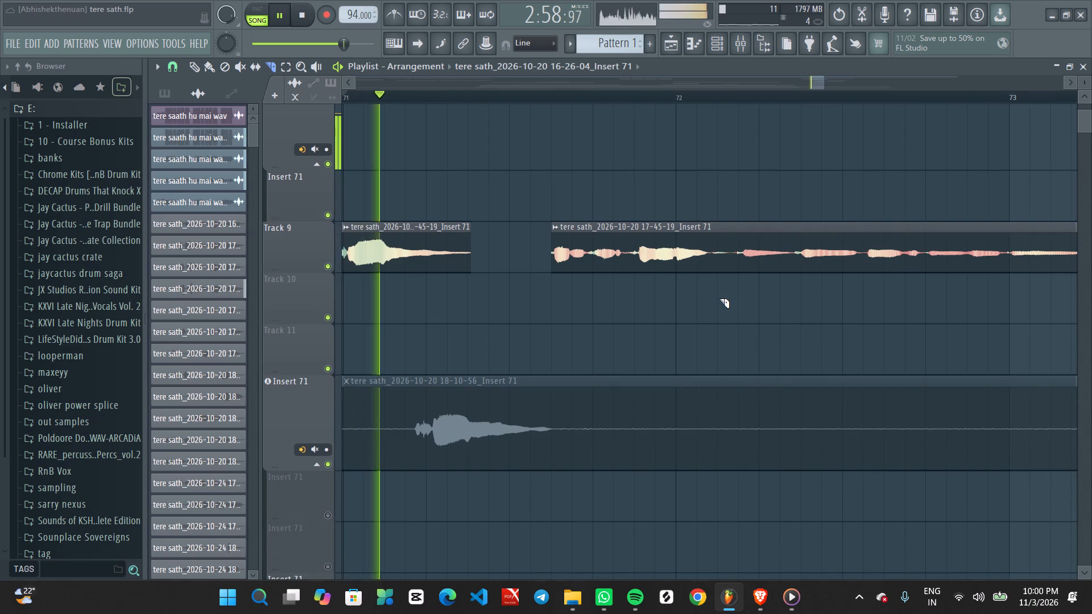
Slice the Track 9 vocal at about bars 72.1 and 72.2, and lower the quiet middle piece's gain to about -35 dB.
ctrl+scroll(719, 298, up, 4)
scroll(722, 298, up, 1)
middle_drag(712, 298, 679, 298)
ctrl+scroll(685, 328, up, 3)
middle_drag(677, 349, 654, 289)
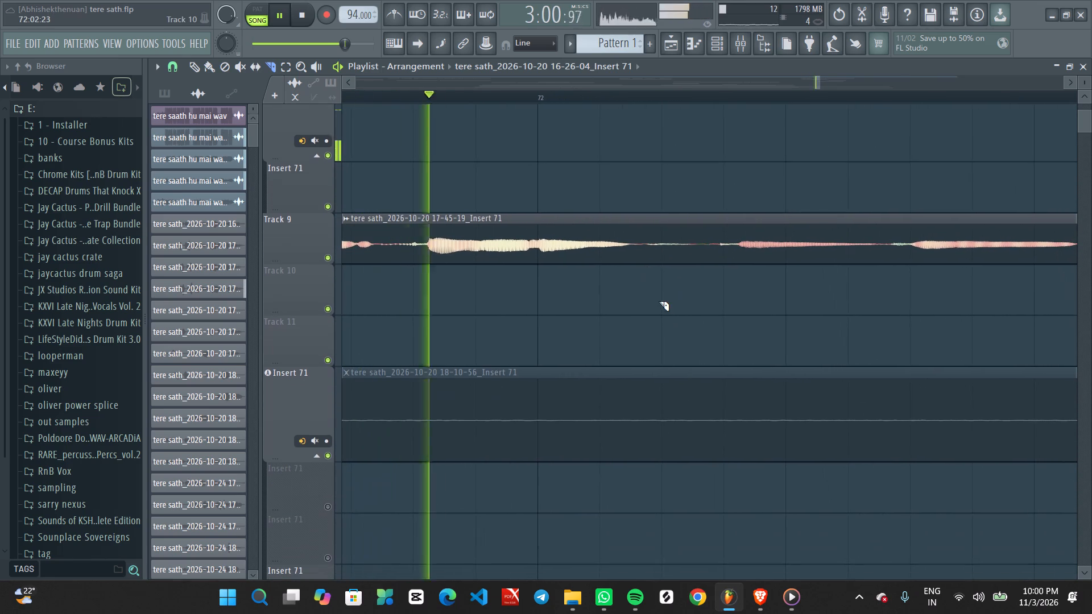
alt+drag(657, 296, 642, 200)
alt+drag(703, 297, 710, 211)
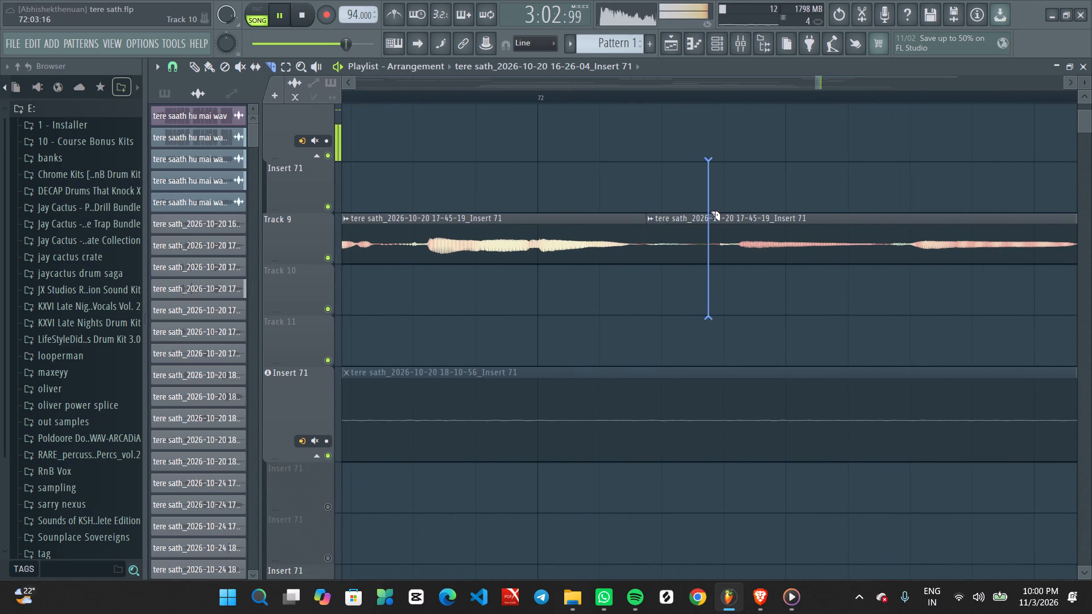
alt+drag(710, 211, 714, 210)
drag(679, 263, 679, 462)
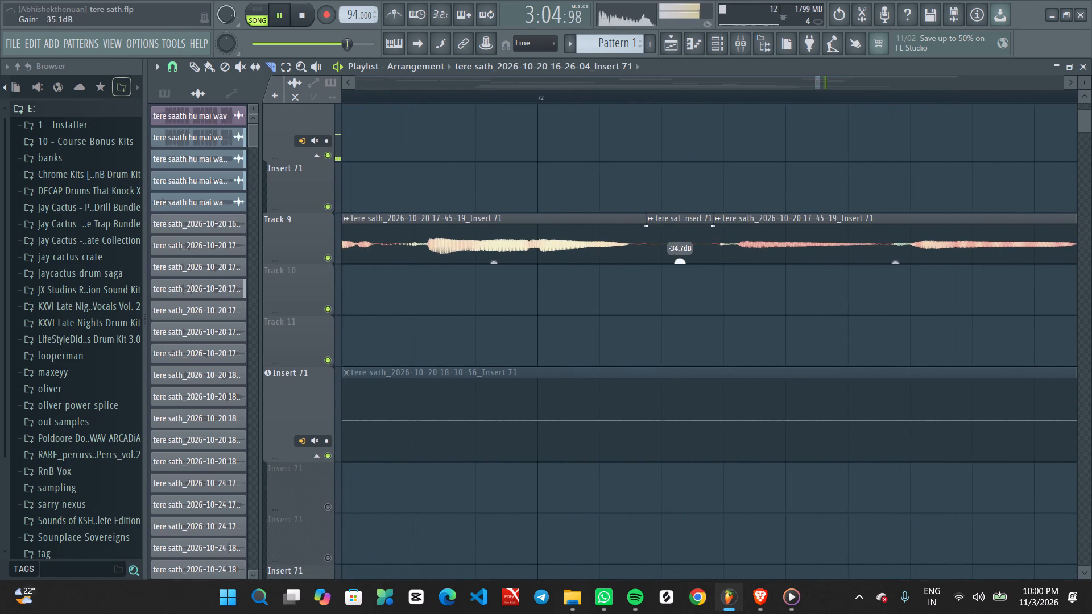
drag(679, 462, 681, 477)
Play up to bar 73, slice the Track 9 vocal at about bars 73.35 and 73.6, and set the middle piece's gain to -65.7 dB.
ctrl+scroll(770, 309, down, 7)
middle_drag(885, 301, 663, 273)
key(space)
ctrl+scroll(688, 272, down, 3)
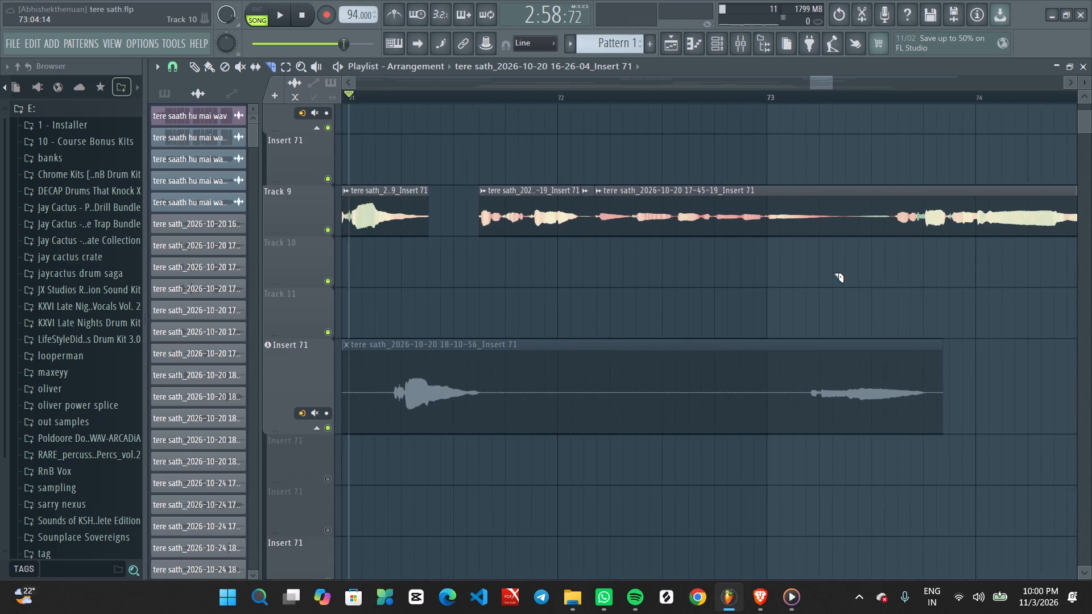
ctrl+scroll(835, 272, up, 2)
middle_drag(820, 273, 682, 288)
ctrl+scroll(729, 280, up, 4)
key(space)
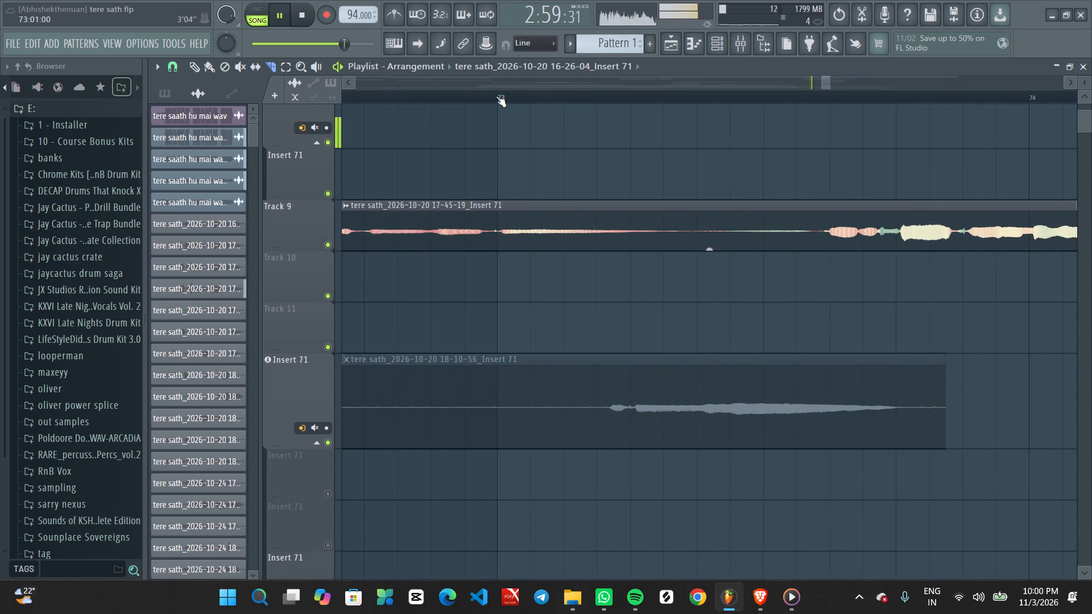
click(496, 96)
ctrl+scroll(762, 293, up, 4)
middle_drag(835, 306, 744, 309)
key(space)
alt+drag(570, 274, 564, 252)
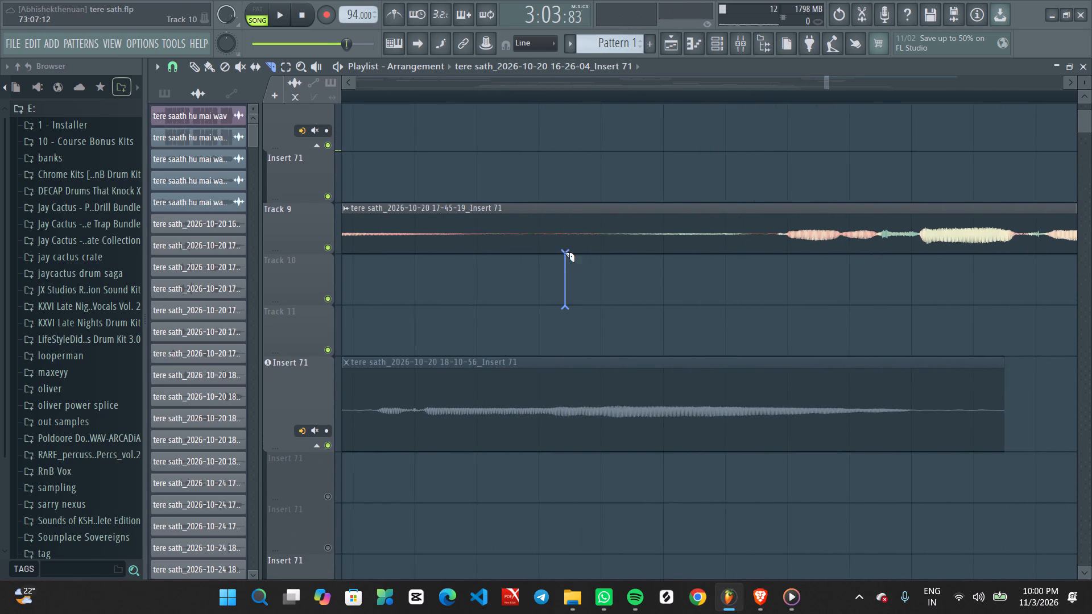
alt+drag(564, 252, 510, 188)
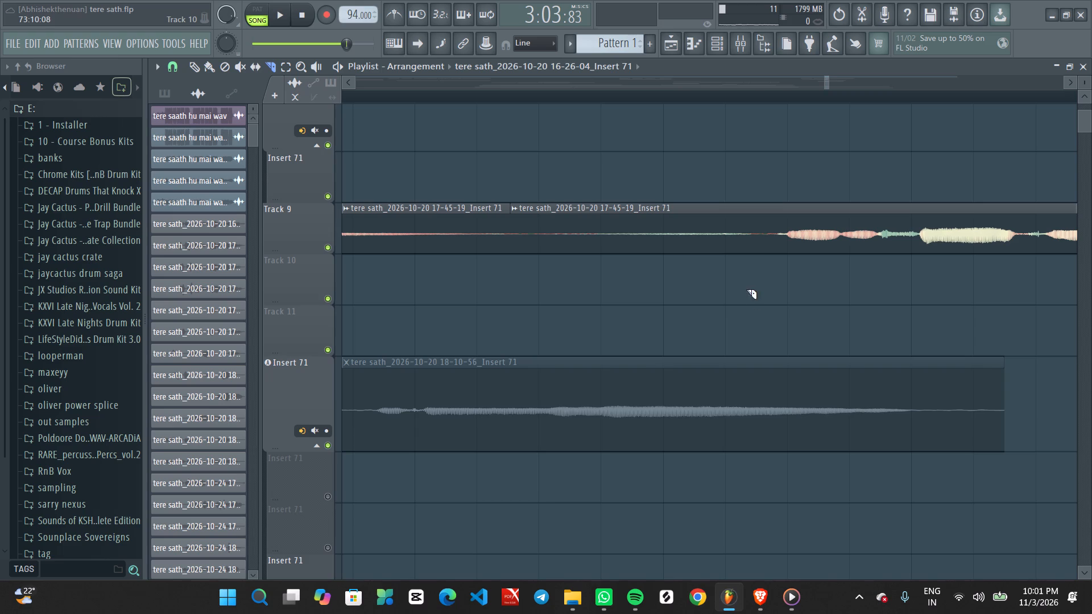
alt+drag(751, 285, 776, 206)
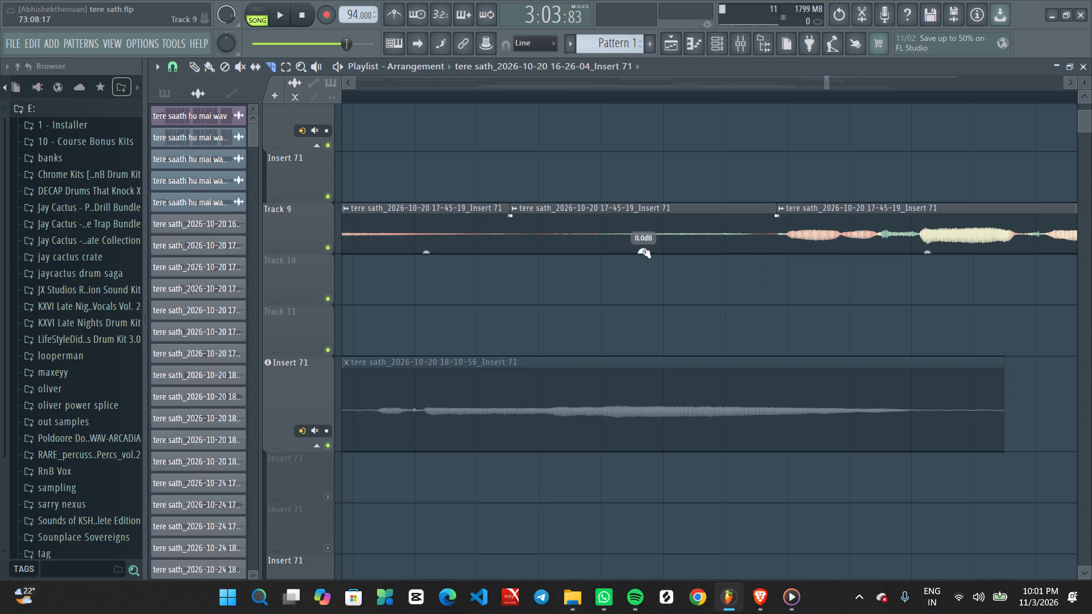
drag(642, 252, 620, 48)
Slice the Track 9 vocal at about bars 75.2 and 75.8, and set the gain of the quiet piece between to -65.9 dB.
key(space)
ctrl+scroll(631, 228, down, 7)
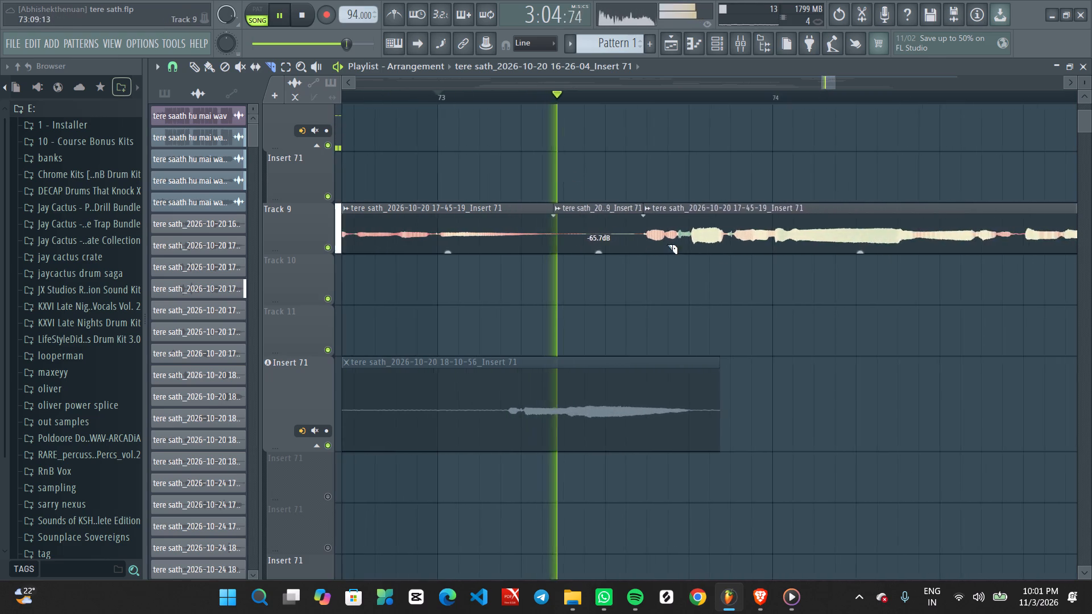
ctrl+scroll(721, 264, up, 3)
middle_drag(825, 277, 703, 223)
ctrl+scroll(872, 200, down, 8)
ctrl+scroll(992, 238, down, 8)
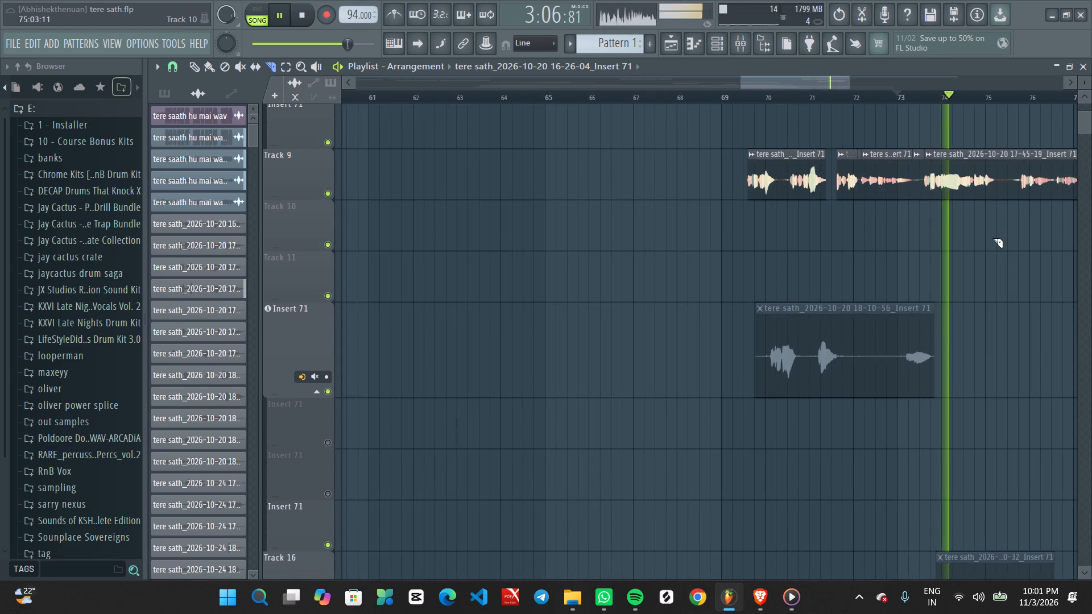
ctrl+scroll(1016, 238, up, 12)
middle_drag(1011, 241, 758, 254)
ctrl+scroll(644, 259, up, 2)
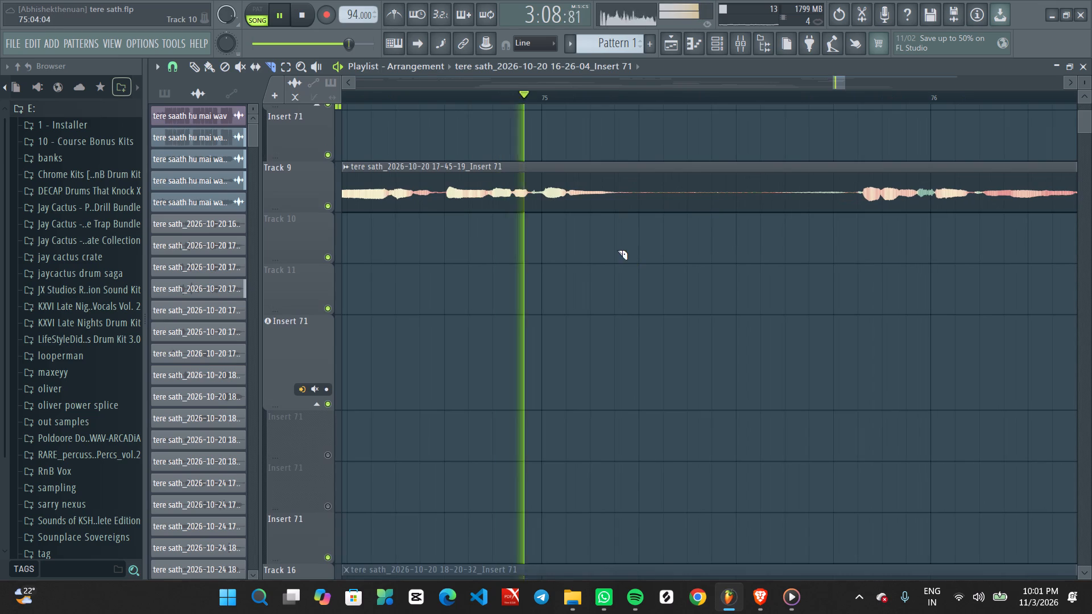
alt+drag(615, 248, 632, 126)
alt+drag(783, 245, 838, 171)
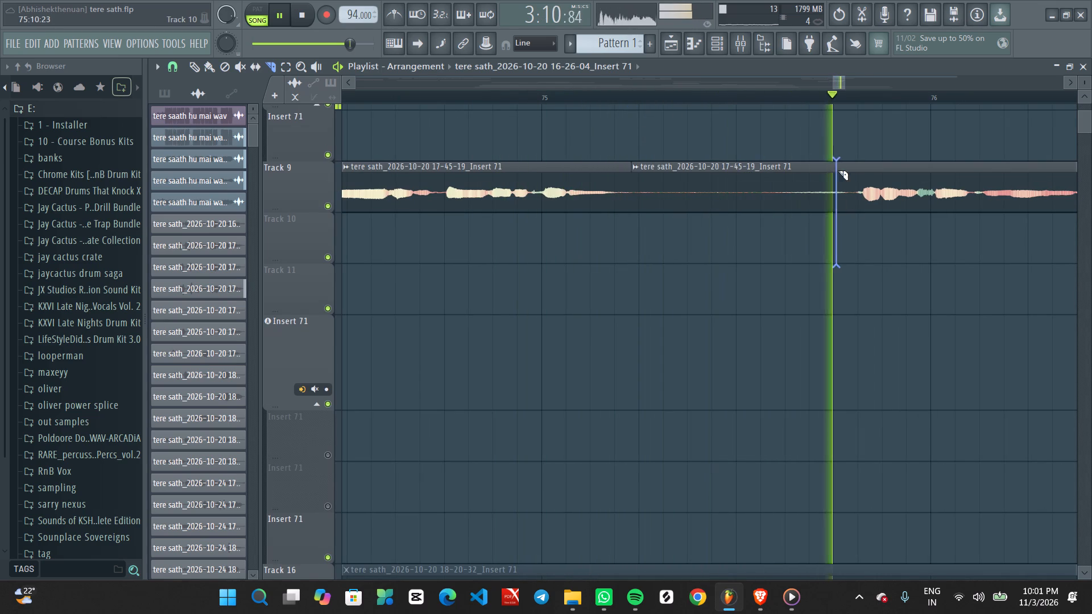
alt+drag(838, 171, 854, 151)
key(space)
key(space)
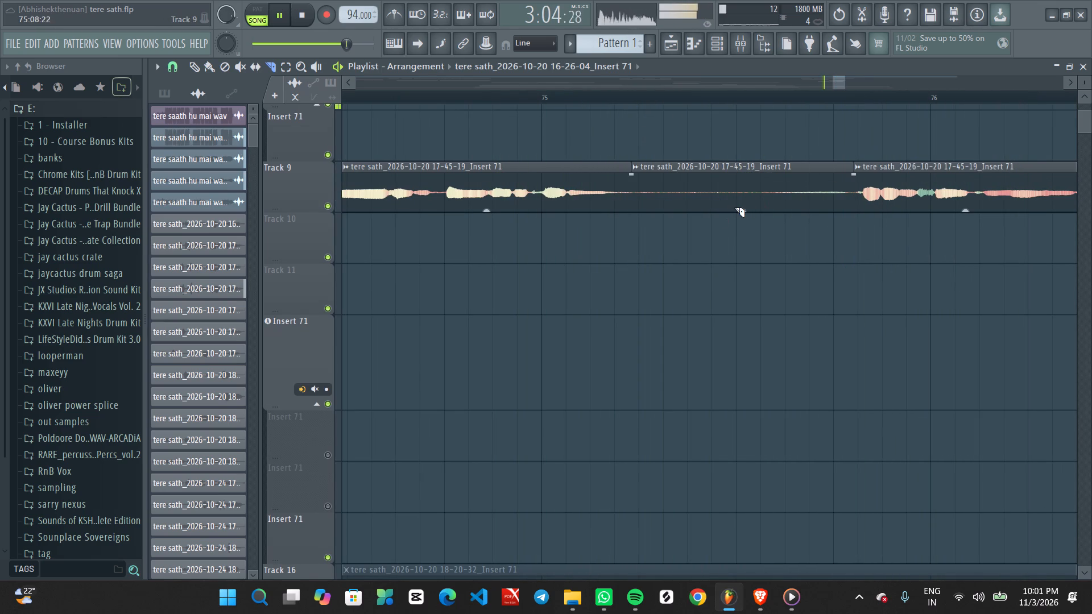
drag(739, 208, 747, 583)
Play from about bars 75.3 and 74.7, and check the Track 9 vocal across the lowered gap up to bar 76.
ctrl+scroll(497, 47, down, 7)
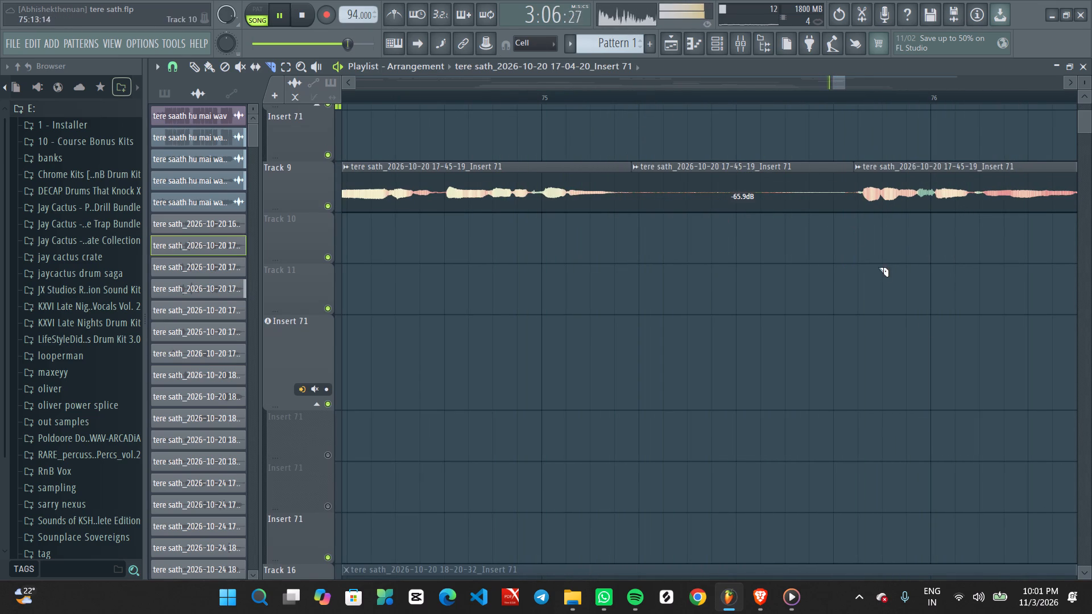
click(647, 94)
ctrl+scroll(738, 127, down, 7)
ctrl+scroll(835, 314, up, 2)
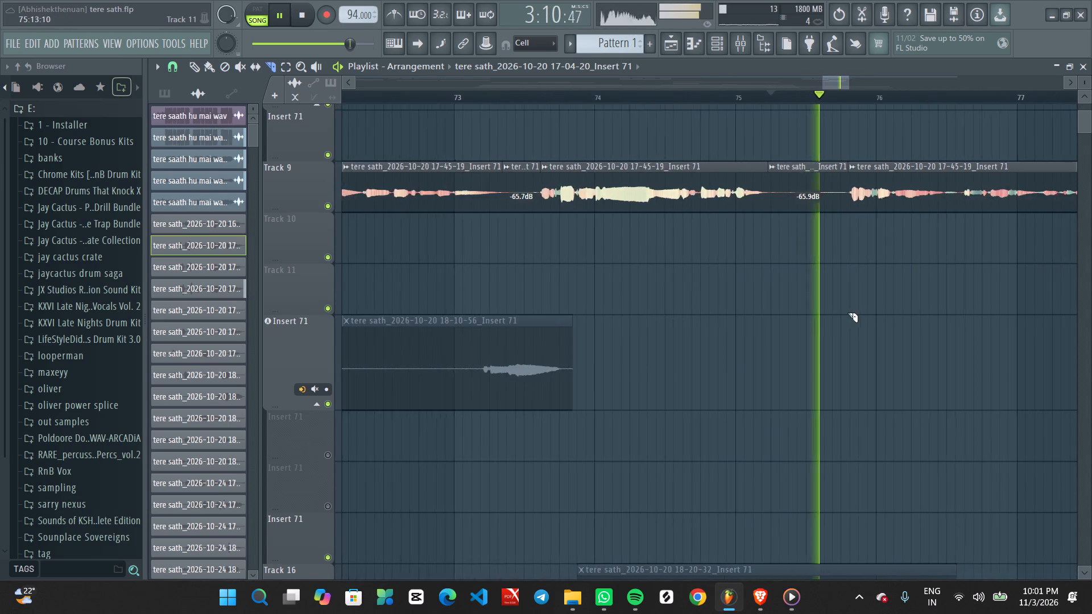
ctrl+scroll(847, 313, up, 2)
middle_drag(931, 319, 777, 298)
ctrl+scroll(535, 250, down, 5)
key(space)
key(space)
click(475, 102)
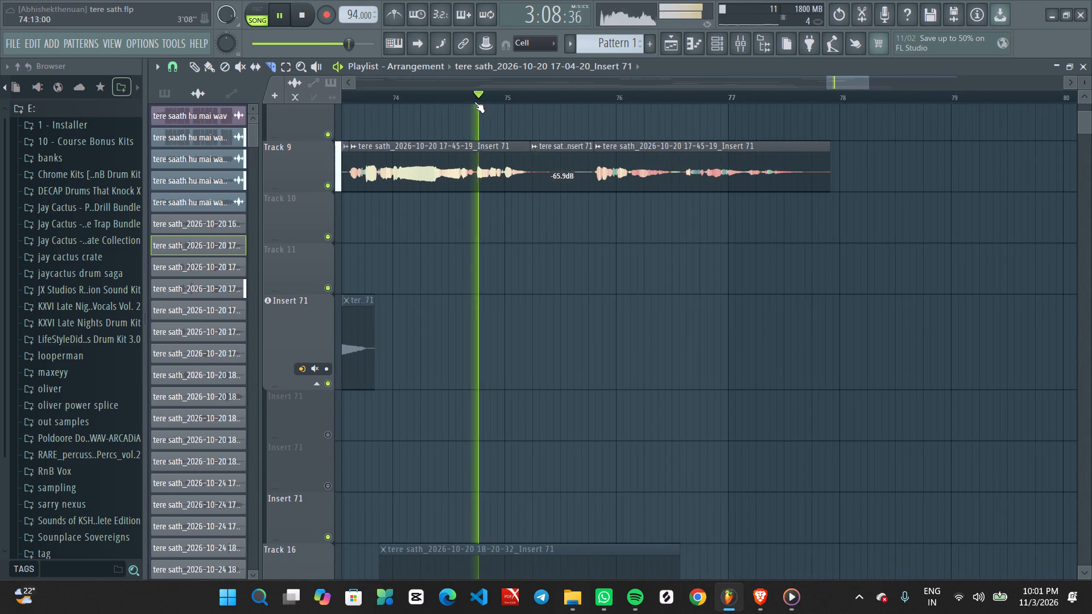
ctrl+scroll(541, 267, up, 5)
ctrl+scroll(668, 279, up, 3)
ctrl+scroll(668, 279, down, 1)
ctrl+scroll(668, 279, up, 1)
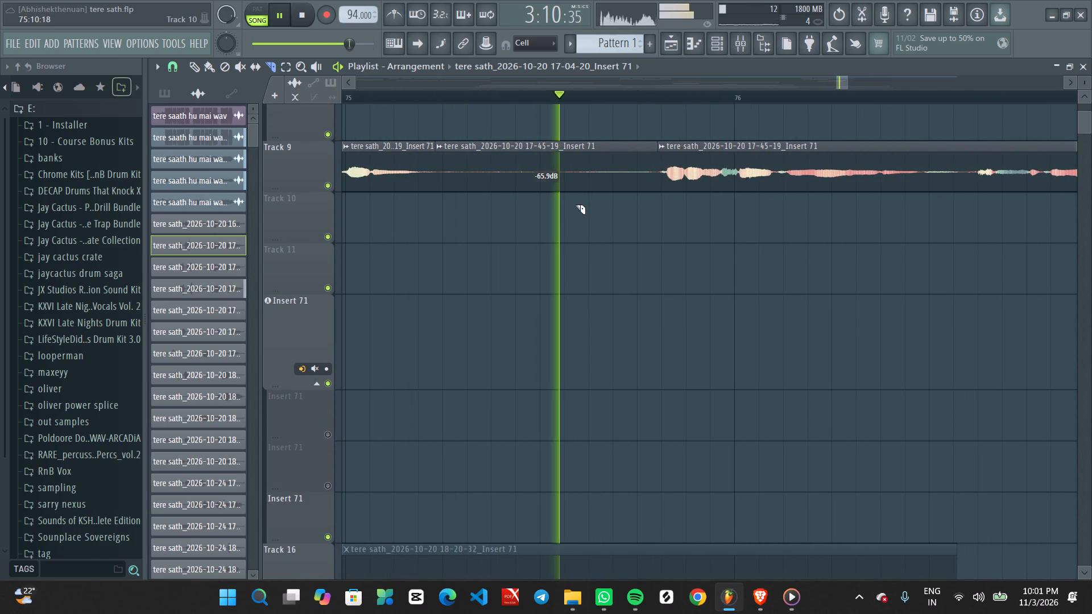
Set the gain of the Track 9 vocal piece between about bars 75.2 and 75.8 to -5.7 dB.
drag(545, 190, 552, 169)
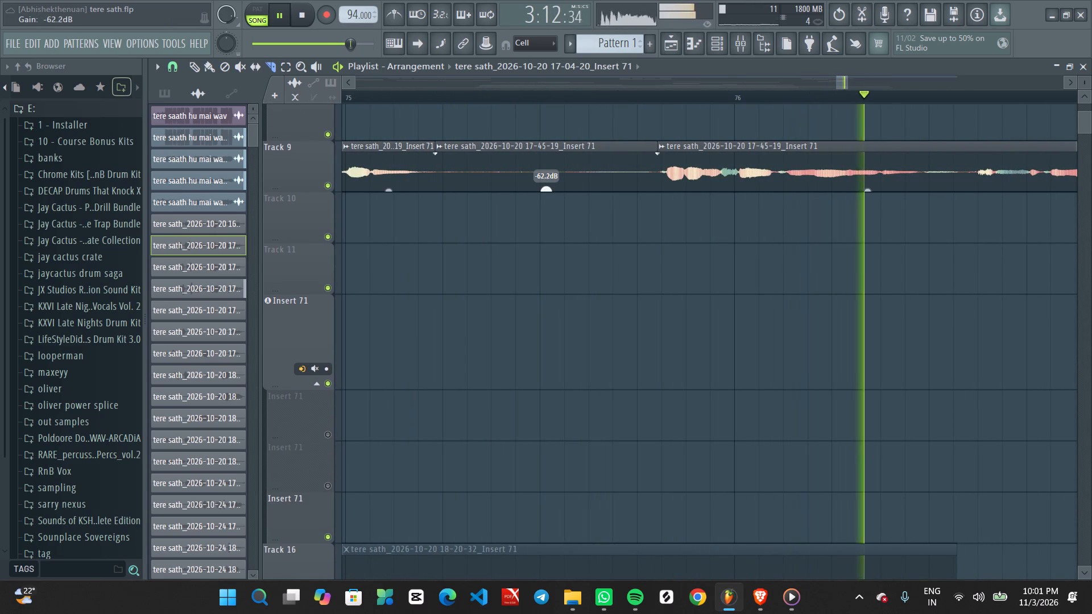
drag(552, 169, 557, 87)
key(space)
drag(545, 190, 569, 511)
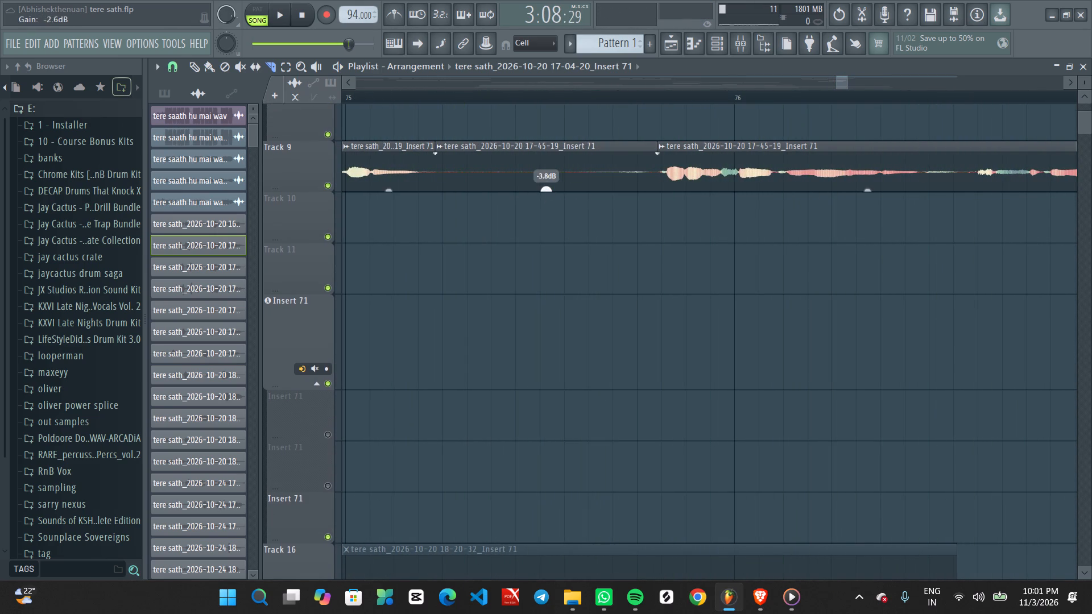
drag(569, 511, 566, 507)
drag(566, 507, 566, 529)
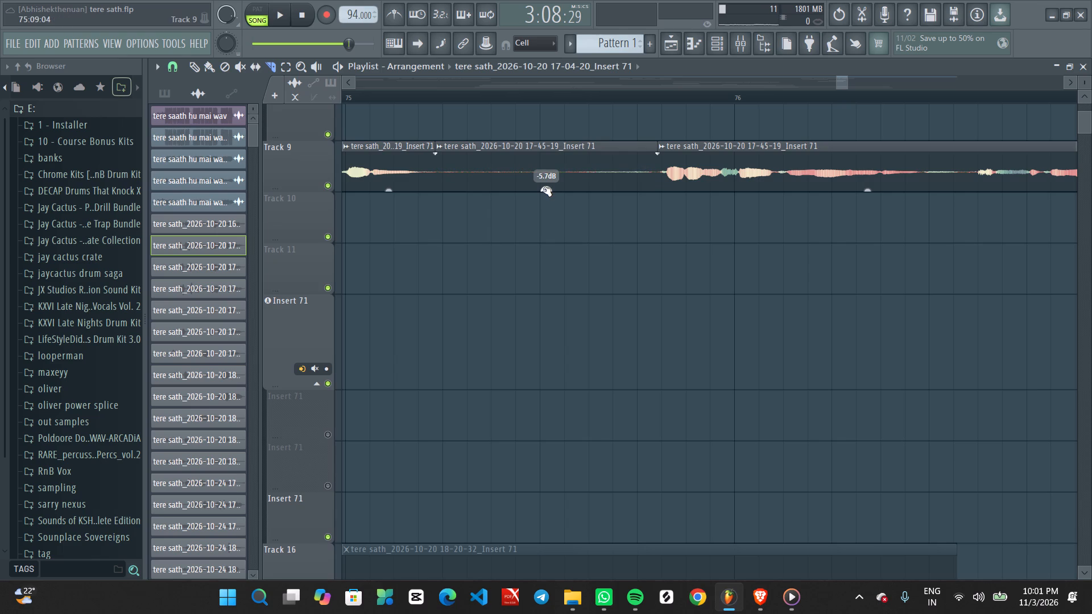
Play from bar 75 and check the Track 9 vocal through the gap and the following phrase to about bar 76.6.
click(346, 97)
key(space)
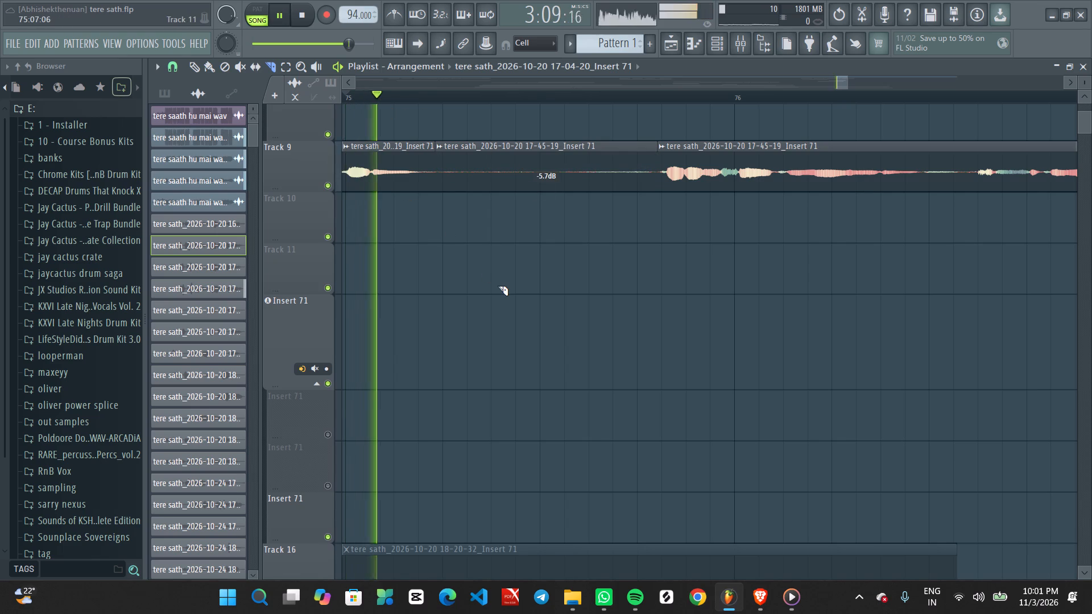
ctrl+scroll(499, 287, down, 4)
ctrl+scroll(565, 304, up, 2)
middle_drag(710, 311, 665, 307)
key(space)
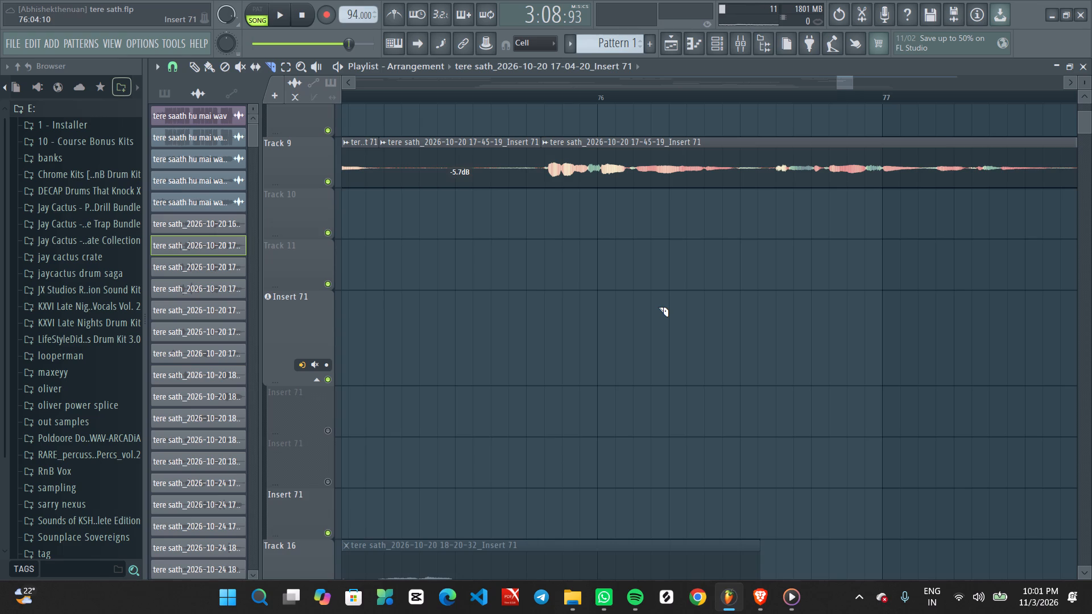
ctrl+scroll(500, 229, down, 4)
key(space)
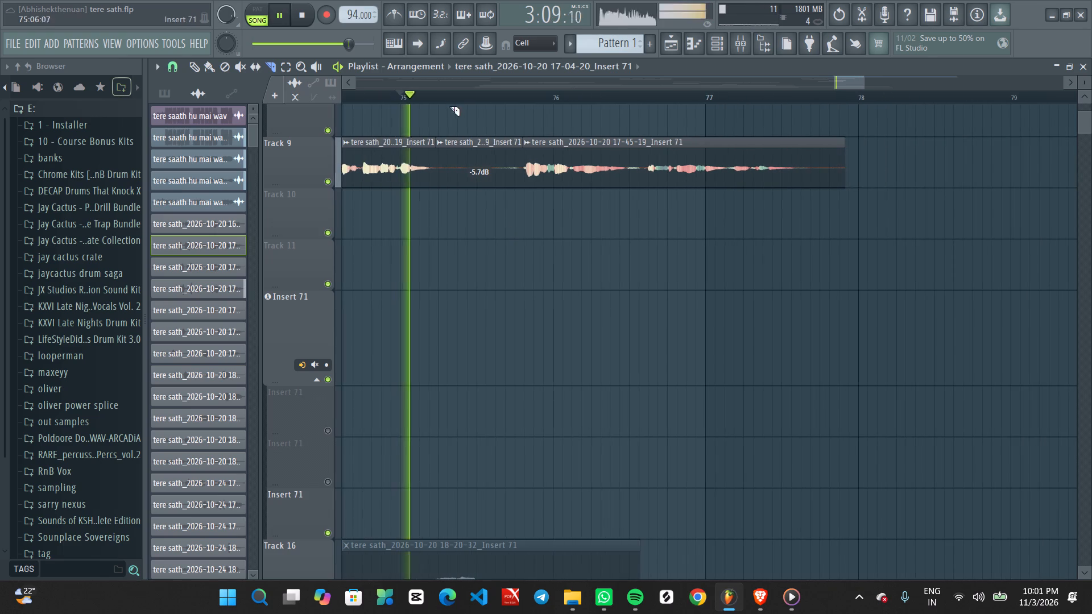
ctrl+scroll(506, 277, up, 3)
middle_click(627, 307)
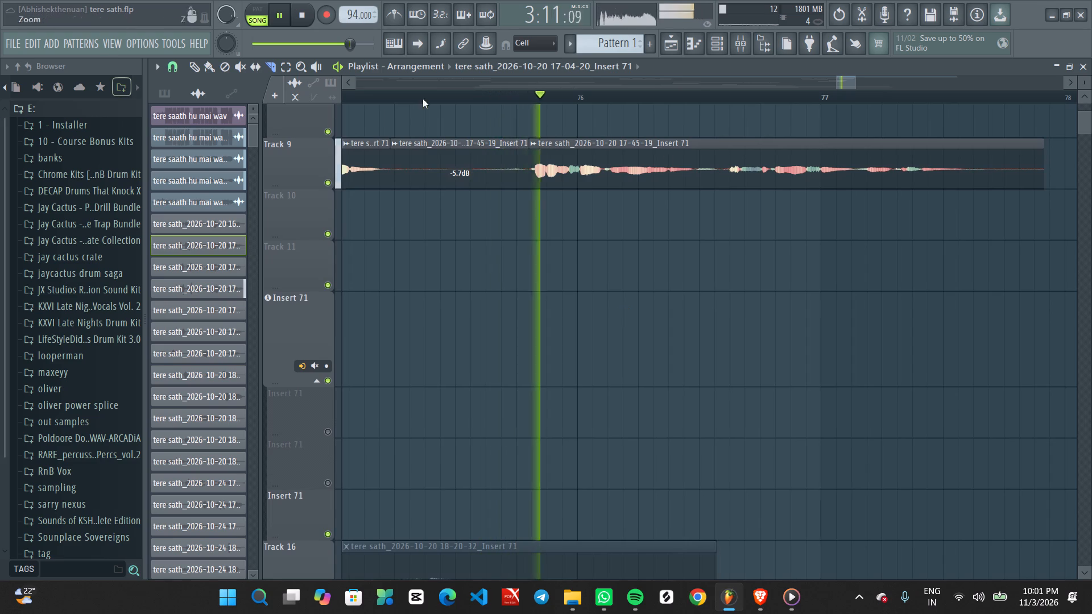
ctrl+scroll(749, 211, down, 6)
ctrl+scroll(759, 262, up, 10)
ctrl+scroll(671, 269, down, 1)
ctrl+scroll(671, 269, up, 2)
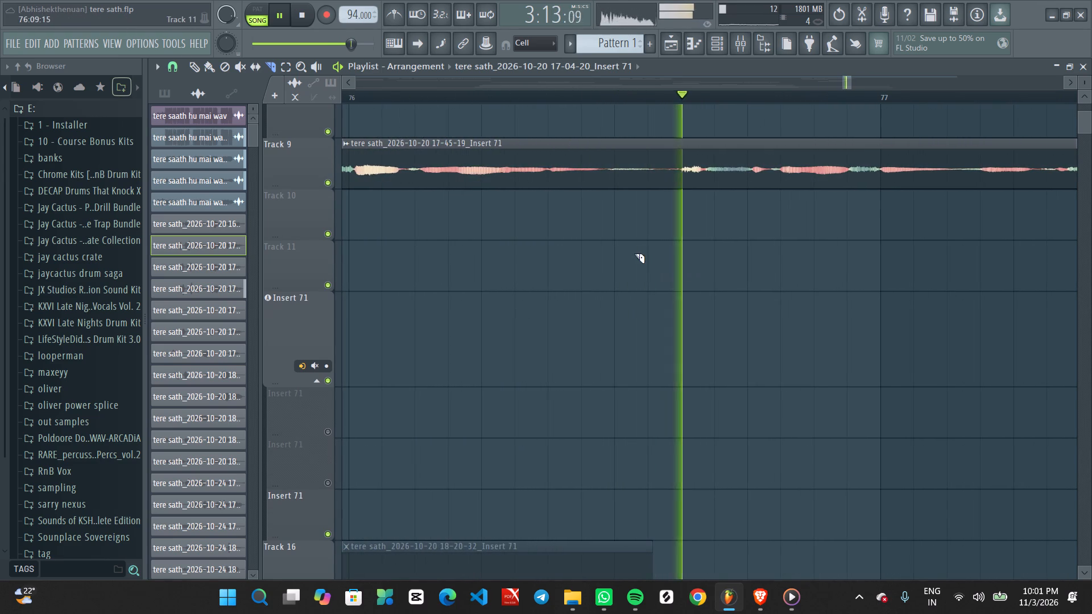
Slice the Track 9 vocal at about bars 76.5 and 76.6, and set the short middle piece's gain to -31.7 dB.
key(space)
alt+drag(609, 205, 605, 156)
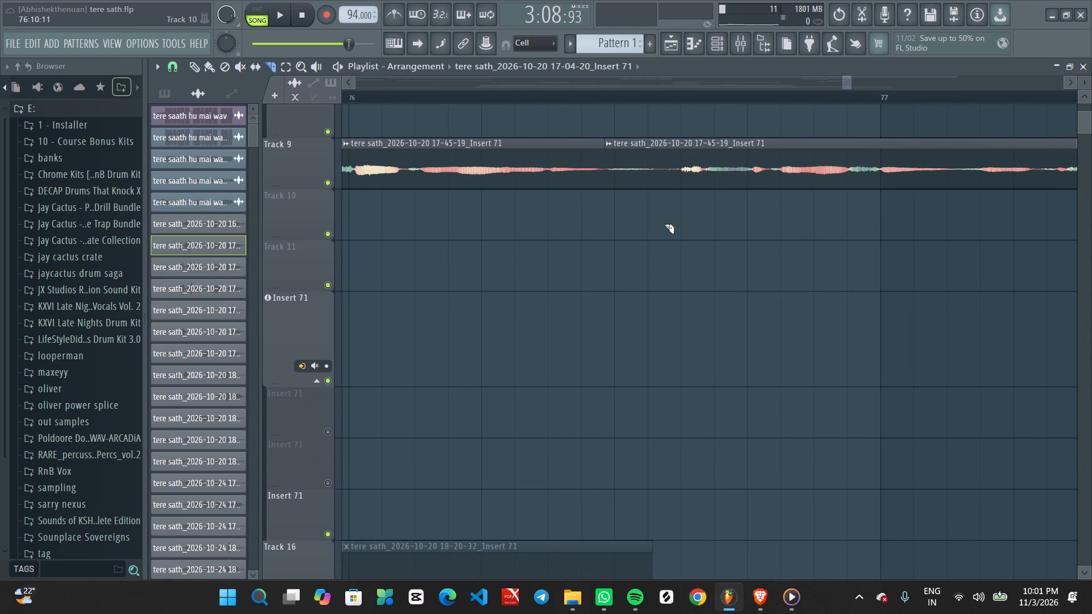
alt+drag(667, 224, 669, 150)
drag(637, 189, 659, 318)
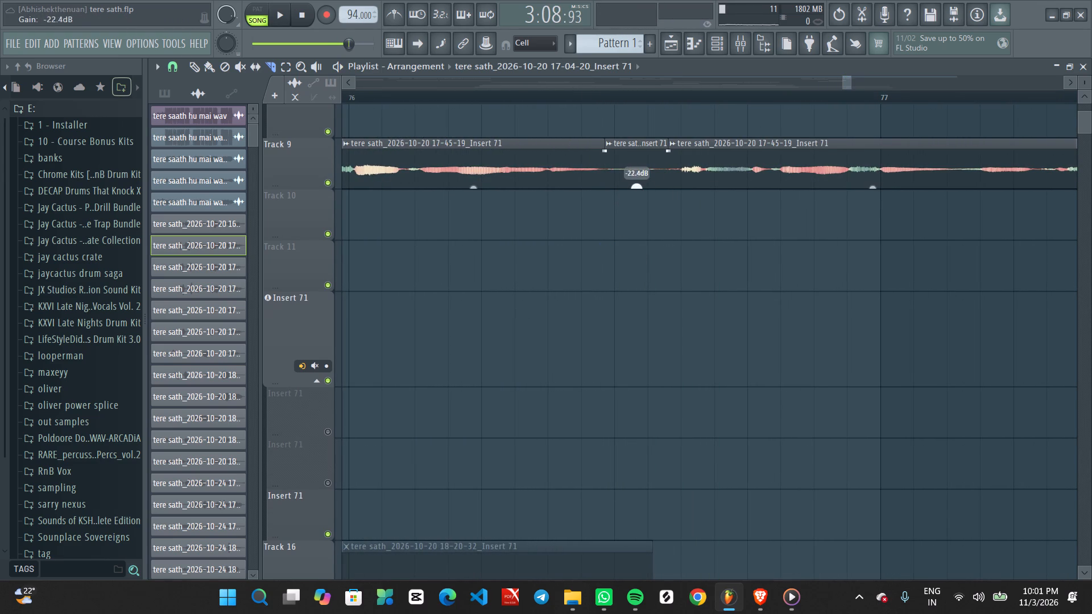
drag(659, 318, 668, 369)
Play from about bar 76.25 and check the Track 9 vocal across the newly lowered gap.
key(space)
click(490, 98)
key(space)
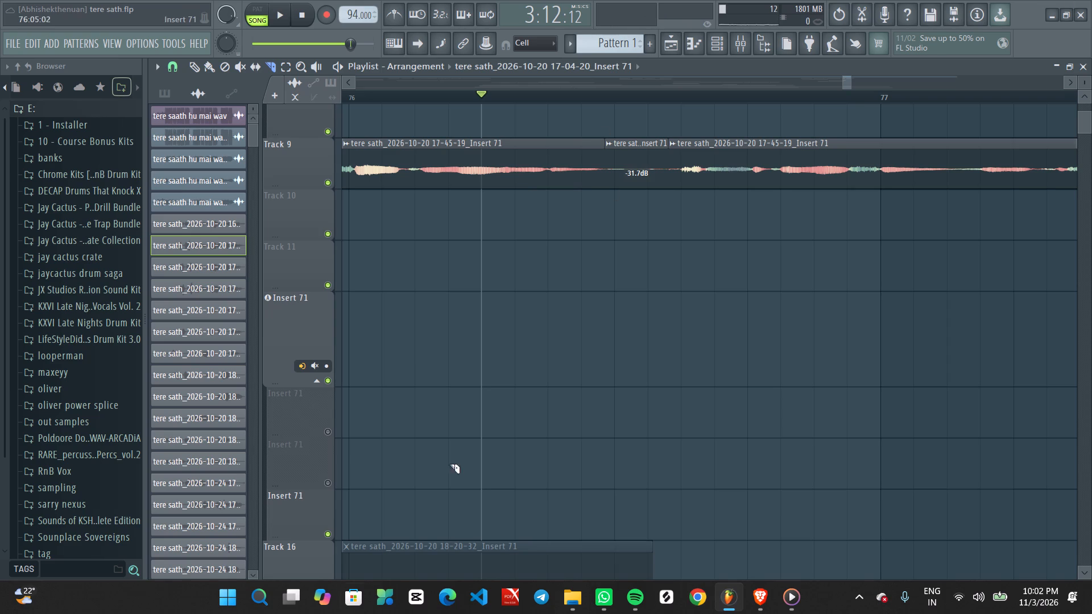
key(space)
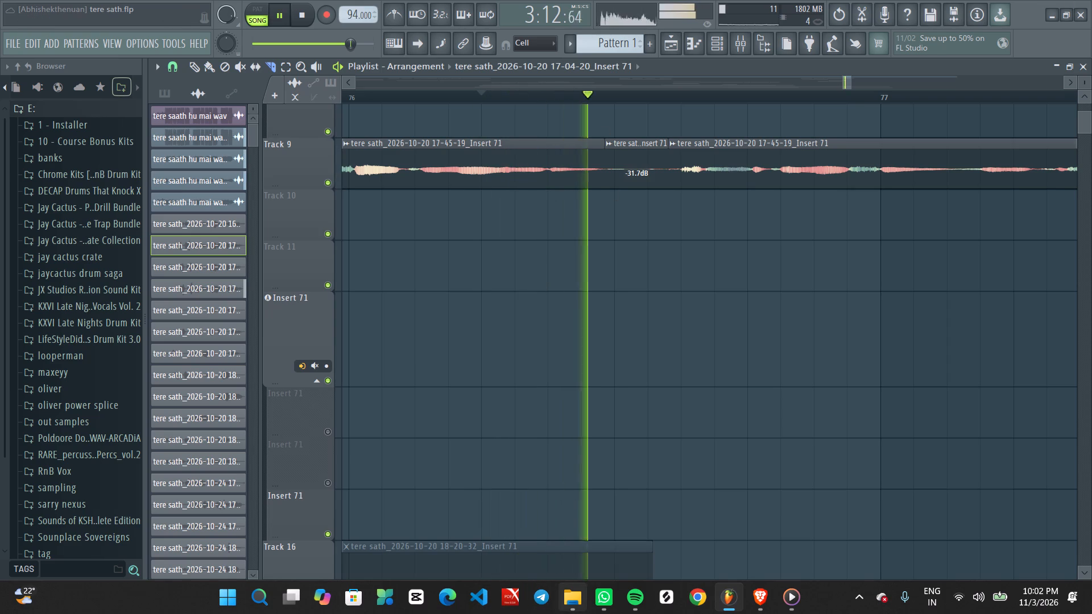
ctrl+scroll(672, 601, down, 1)
key(space)
key(space)
ctrl+scroll(692, 312, down, 6)
middle_drag(811, 343, 562, 393)
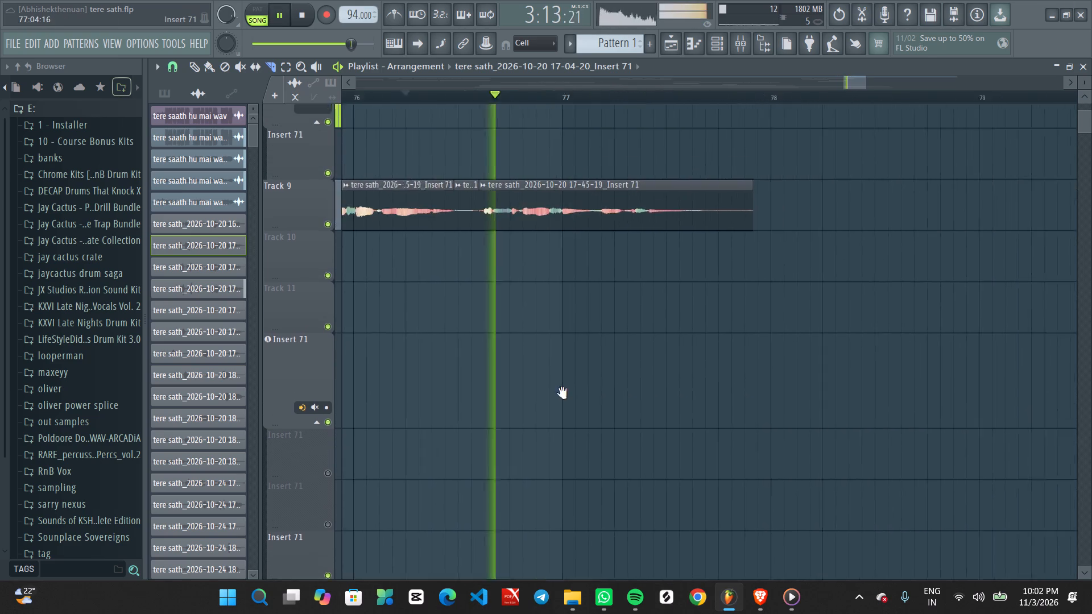
middle_drag(562, 393, 561, 393)
With the Draw tool, trim the last Track 9 vocal clip to about bar 77.65 and fade it out from about bar 77.5.
ctrl+scroll(753, 326, up, 3)
ctrl+scroll(689, 219, up, 2)
middle_click(665, 151)
right_click(665, 150)
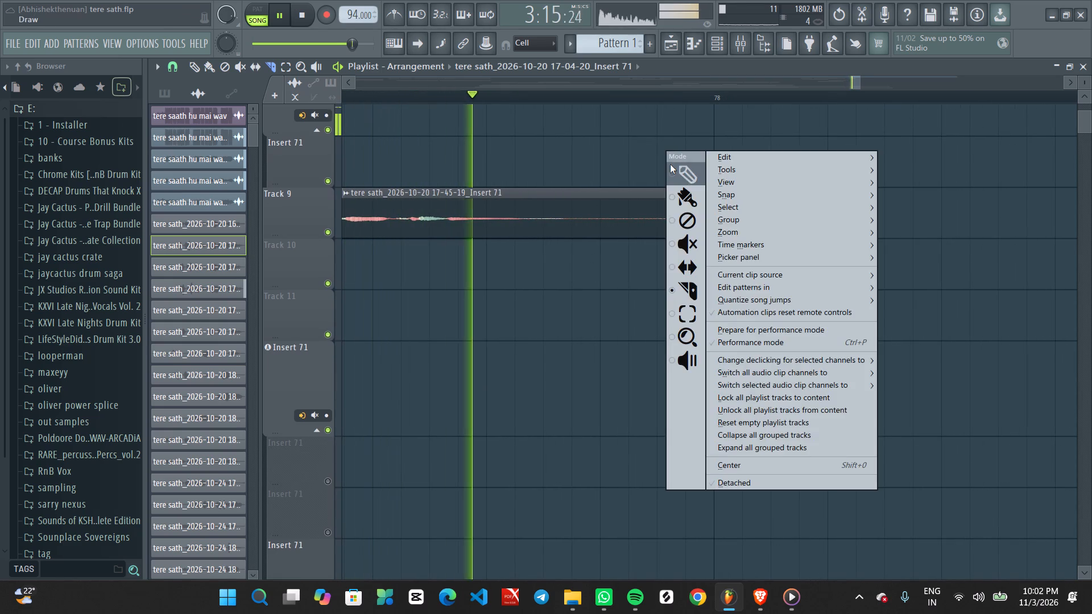
click(670, 164)
key(space)
drag(671, 190, 569, 196)
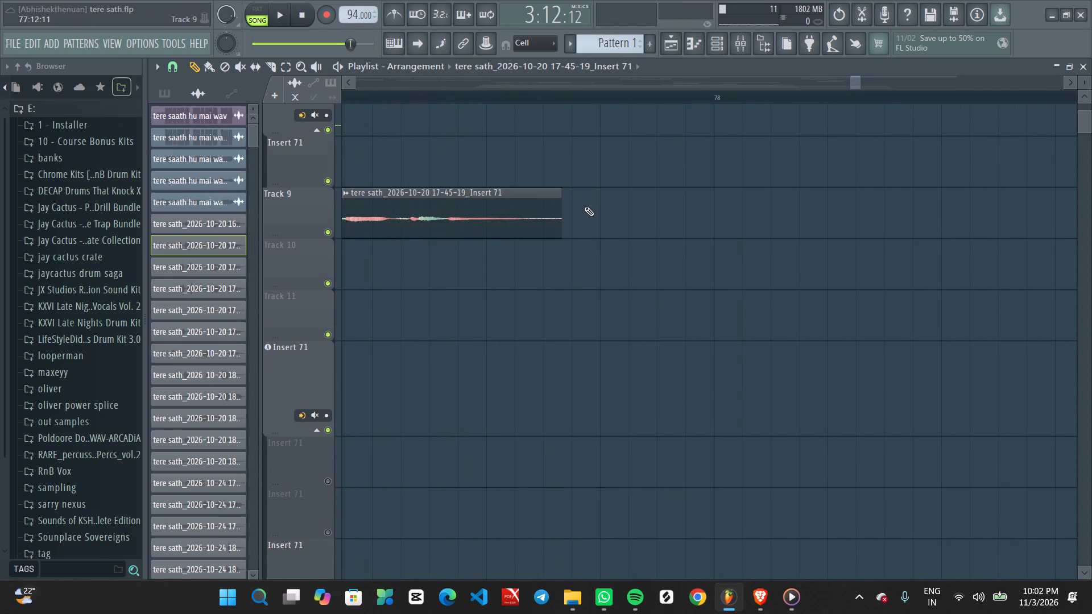
key(space)
drag(557, 203, 464, 200)
Play through the faded ending of the last Track 9 clip and look over the vocal clips across the arrangement.
ctrl+scroll(559, 241, down, 8)
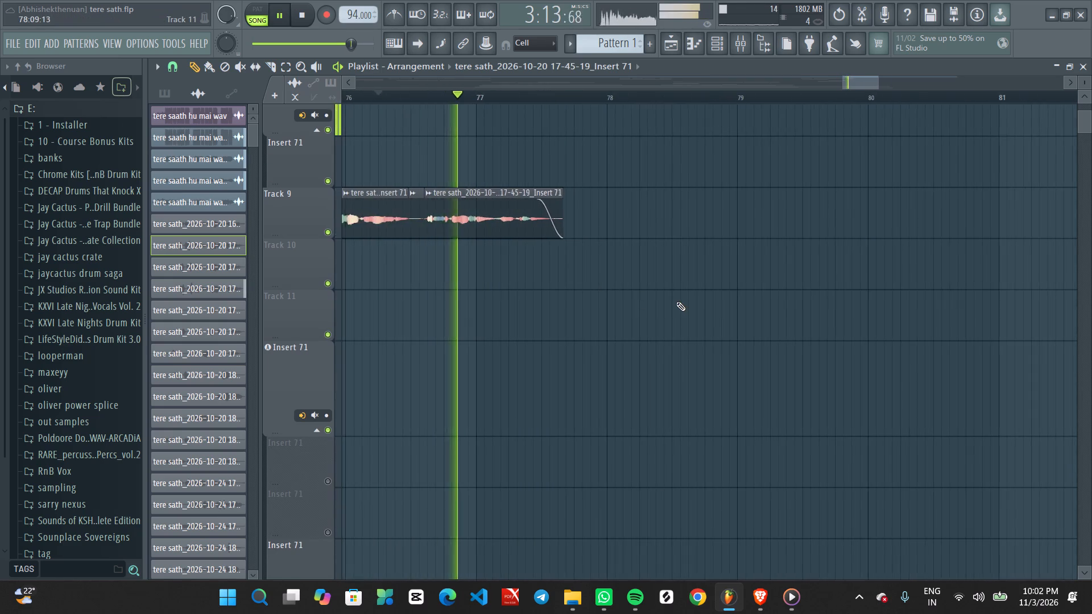
ctrl+scroll(676, 302, down, 6)
ctrl+scroll(700, 327, up, 2)
middle_drag(826, 339, 568, 354)
ctrl+scroll(709, 306, down, 5)
ctrl+scroll(709, 306, up, 1)
ctrl+scroll(710, 306, down, 13)
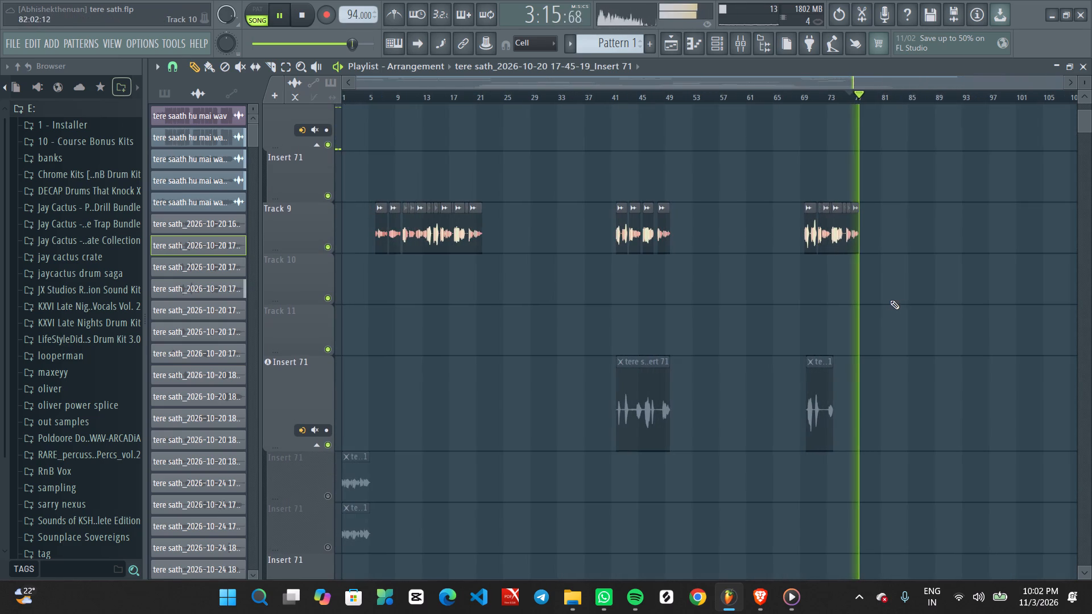
Stop playback and look over the recorded vocal clips and stem tracks, ending at the first Track 9 vocal section.
ctrl+scroll(890, 300, down, 6)
scroll(658, 345, down, 8)
key(space)
scroll(504, 308, up, 4)
middle_drag(506, 308, 733, 413)
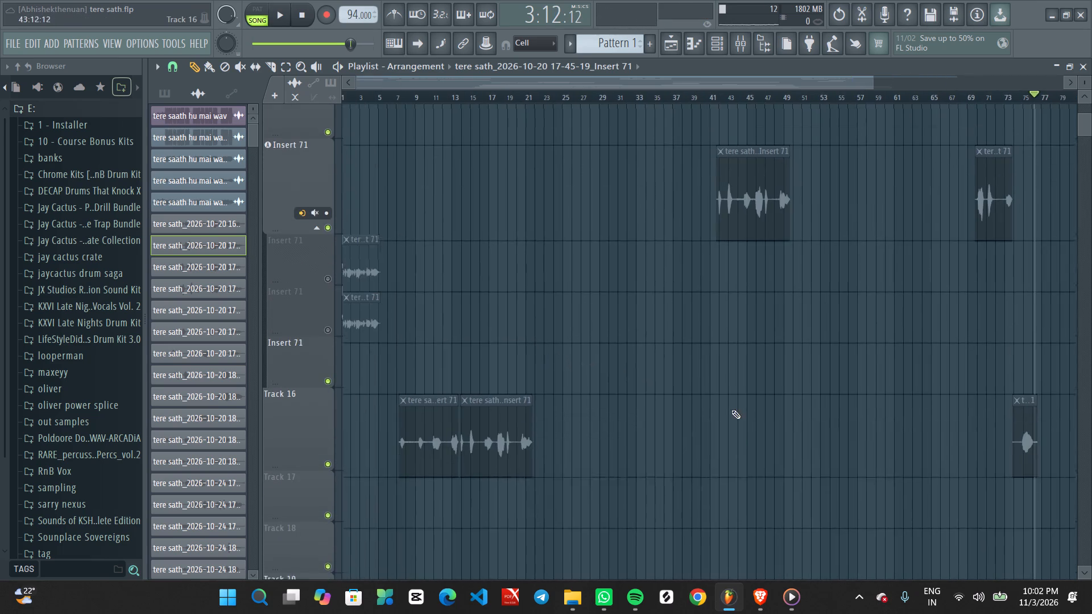
ctrl+scroll(369, 219, up, 2)
middle_drag(402, 210, 496, 515)
ctrl+scroll(437, 377, up, 1)
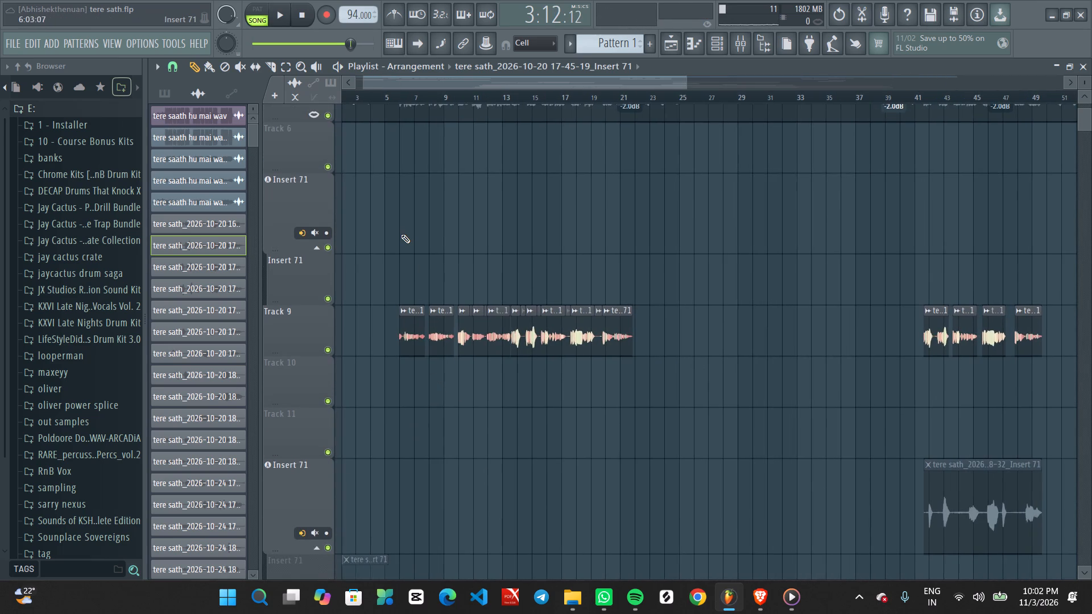
scroll(401, 231, up, 11)
ctrl+scroll(401, 231, down, 3)
ctrl+scroll(389, 409, up, 3)
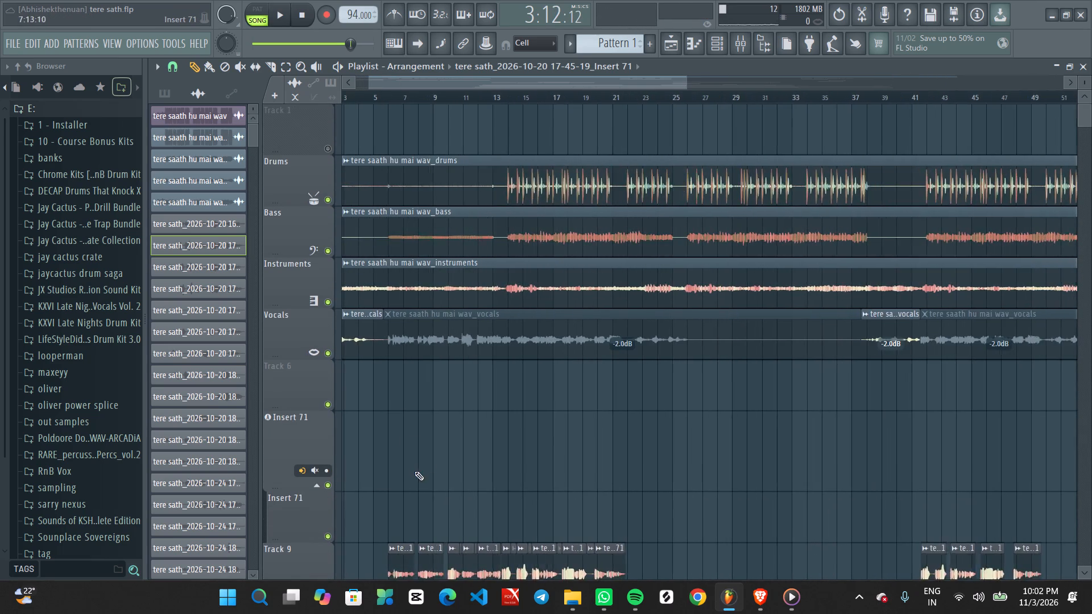
middle_drag(427, 447, 428, 367)
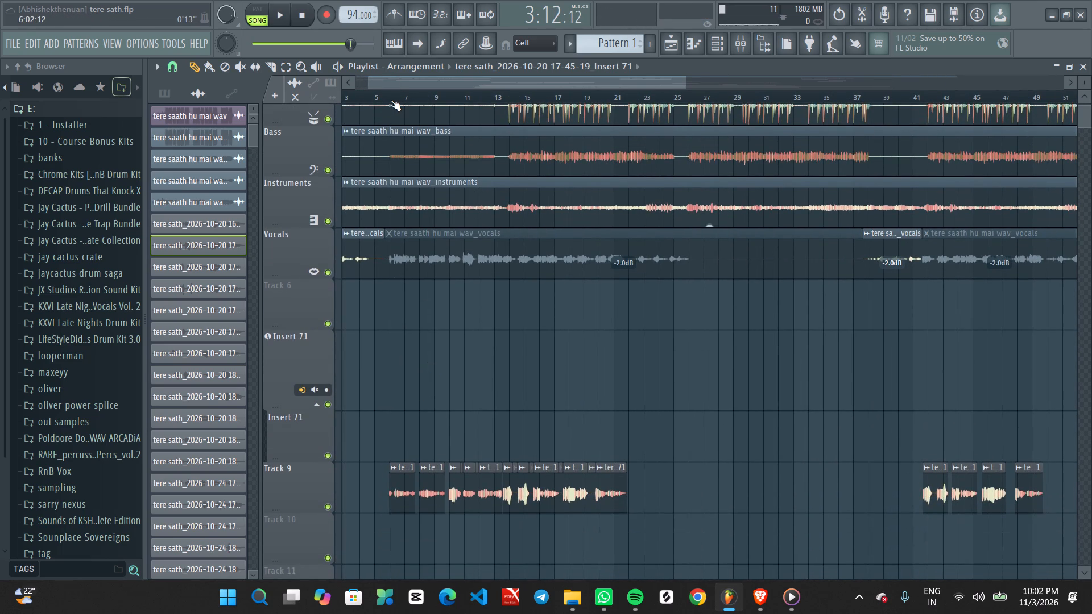
Set the playlist time selection from bar 6 to about bar 22, spanning the first group of Track 9 vocal clips.
ctrl+drag(391, 101, 627, 109)
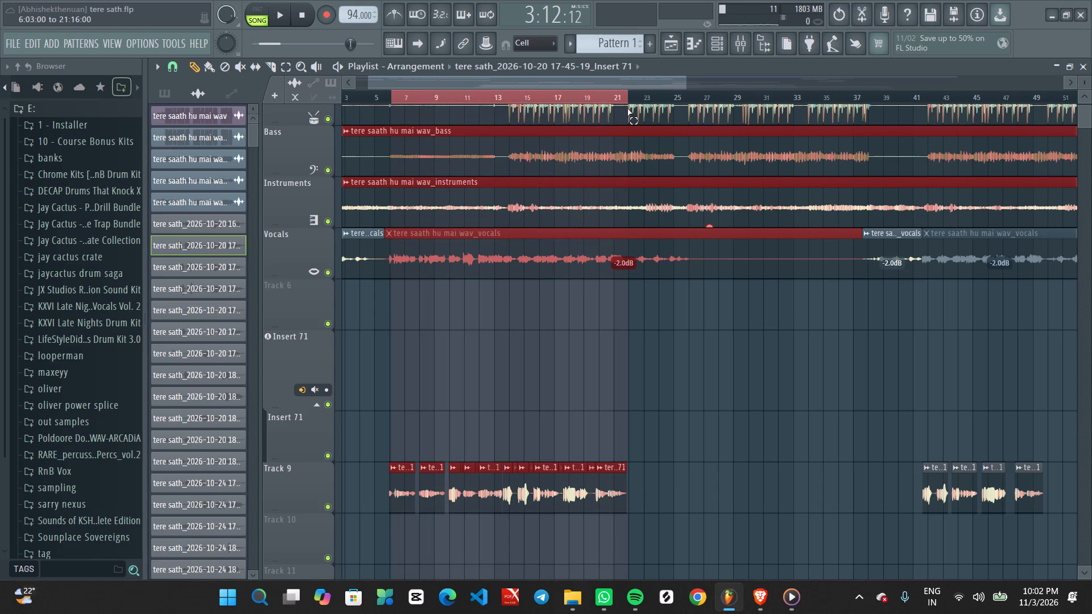
ctrl+drag(627, 109, 629, 109)
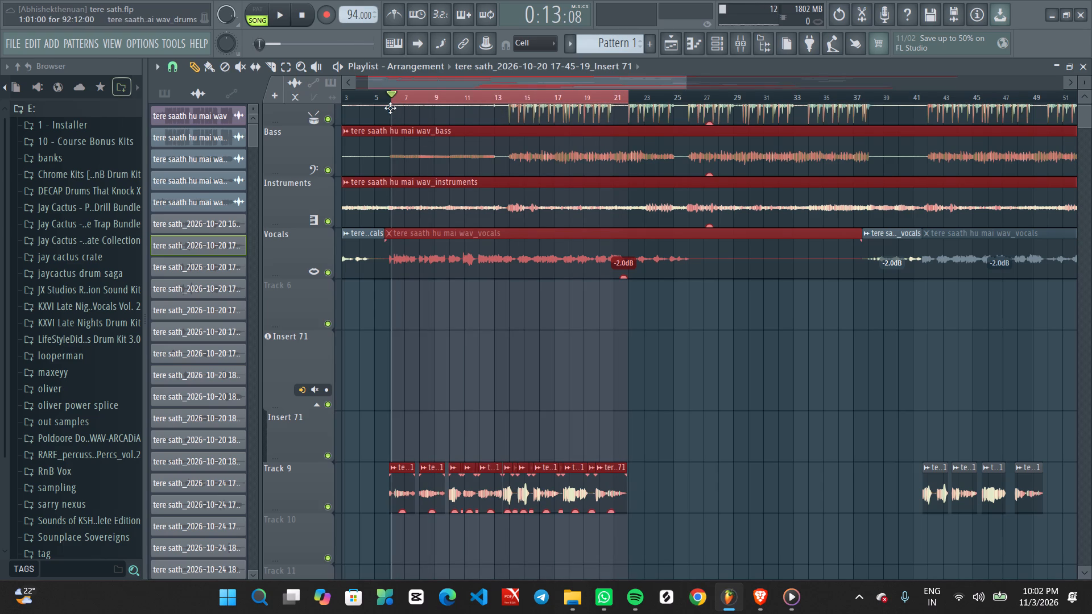
ctrl+drag(388, 98, 643, 101)
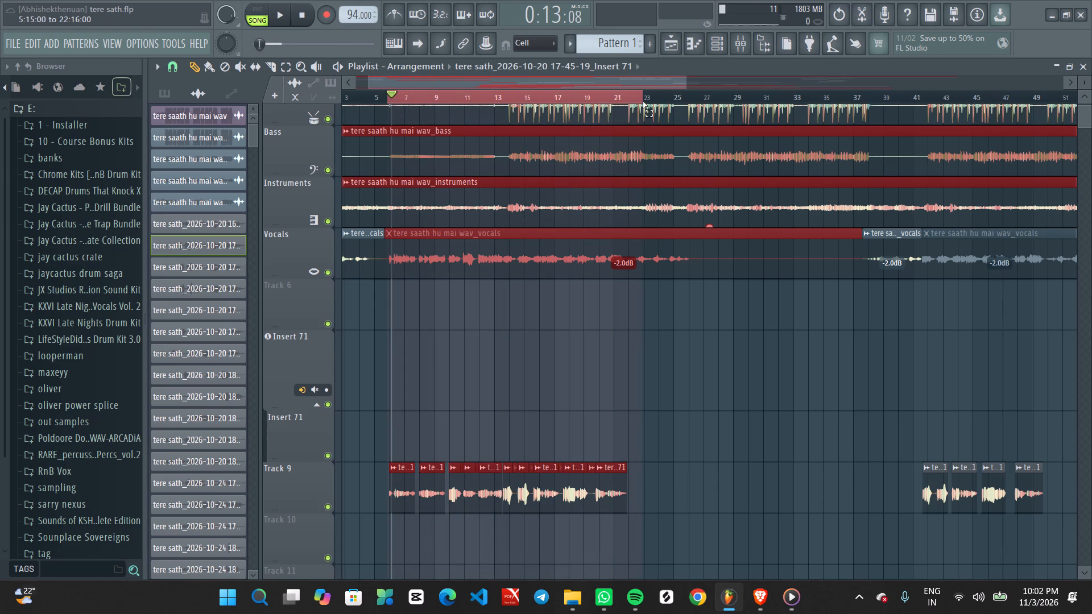
ctrl+drag(643, 101, 629, 103)
ctrl+scroll(421, 331, up, 4)
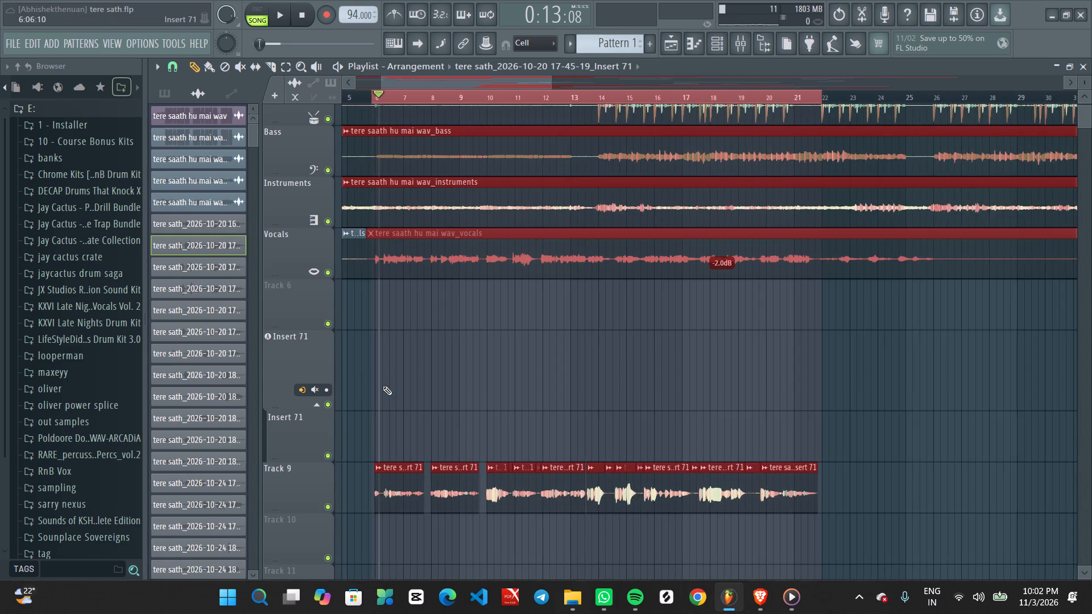
ctrl+scroll(382, 387, up, 3)
middle_drag(383, 387, 401, 387)
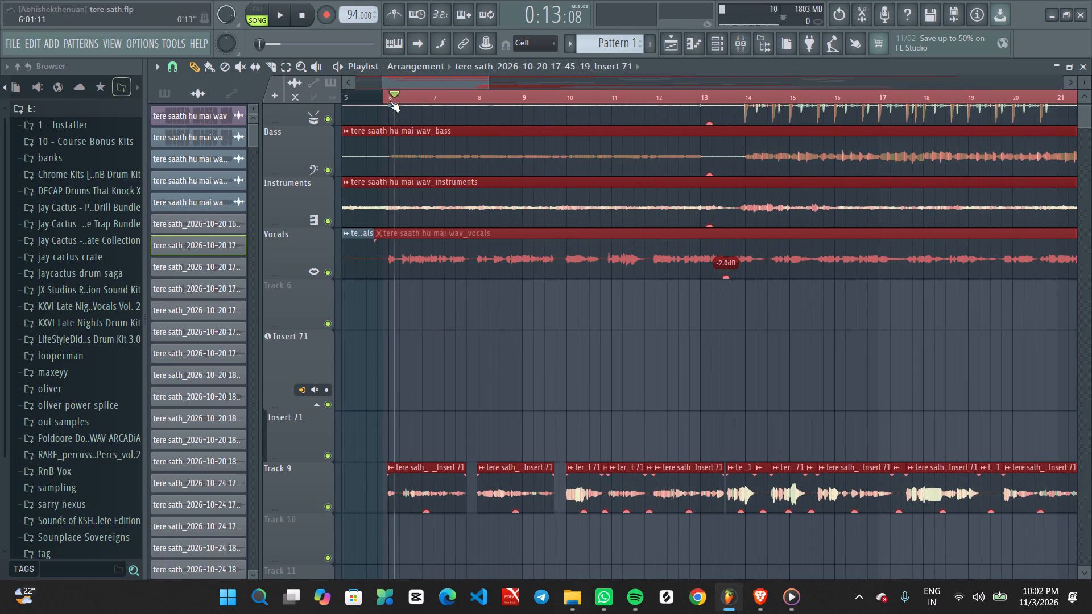
ctrl+scroll(387, 109, up, 2)
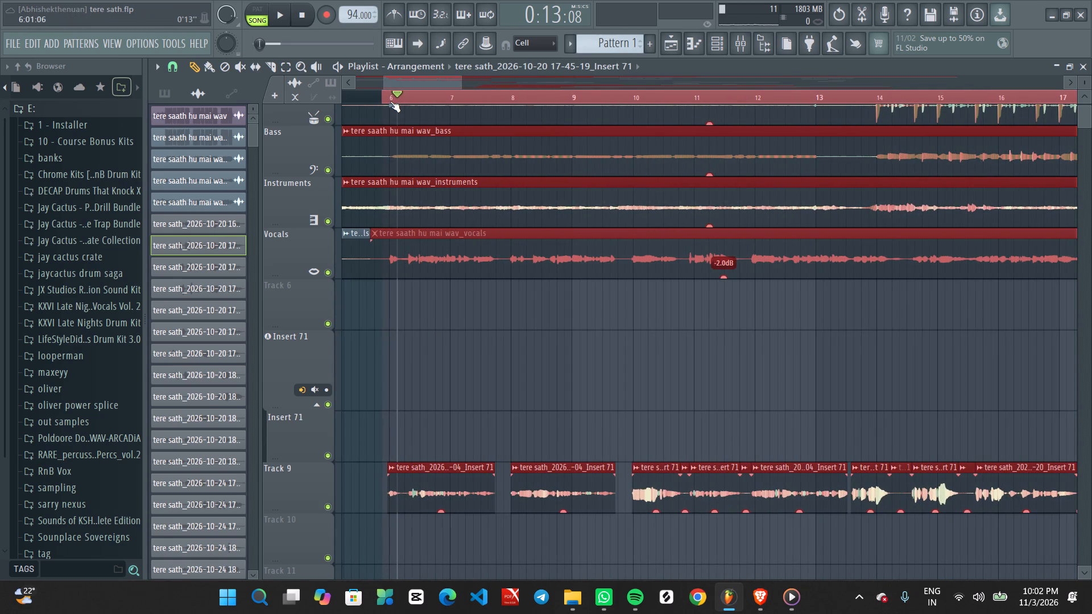
ctrl+drag(388, 101, 764, 101)
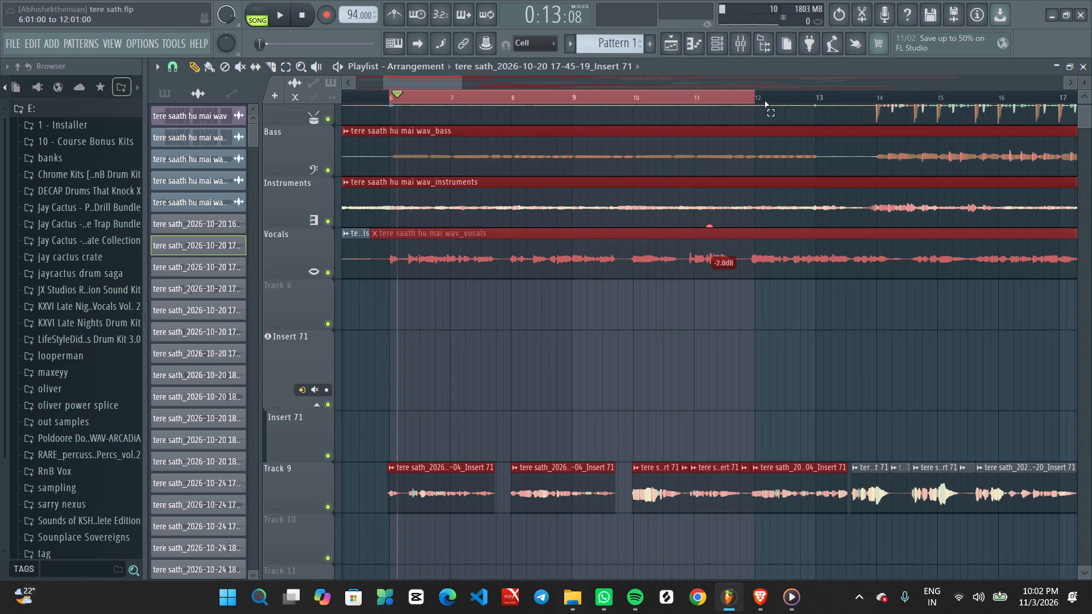
ctrl+drag(764, 101, 611, 103)
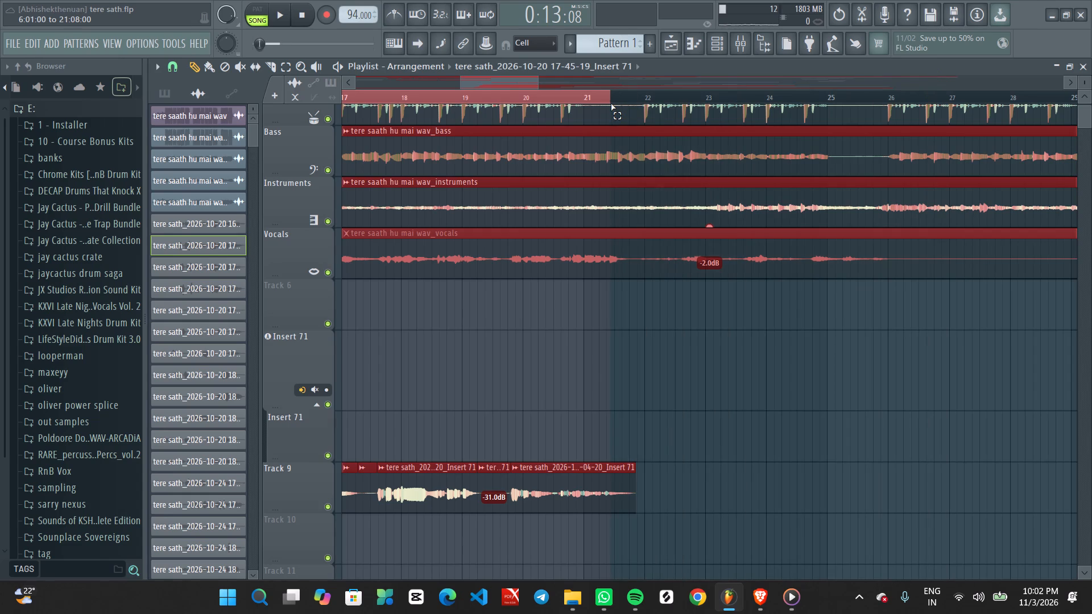
ctrl+drag(611, 103, 643, 103)
Place the playback position at bar 6, at the start of the first Track 9 vocal section.
ctrl+scroll(591, 238, down, 7)
ctrl+scroll(527, 313, down, 5)
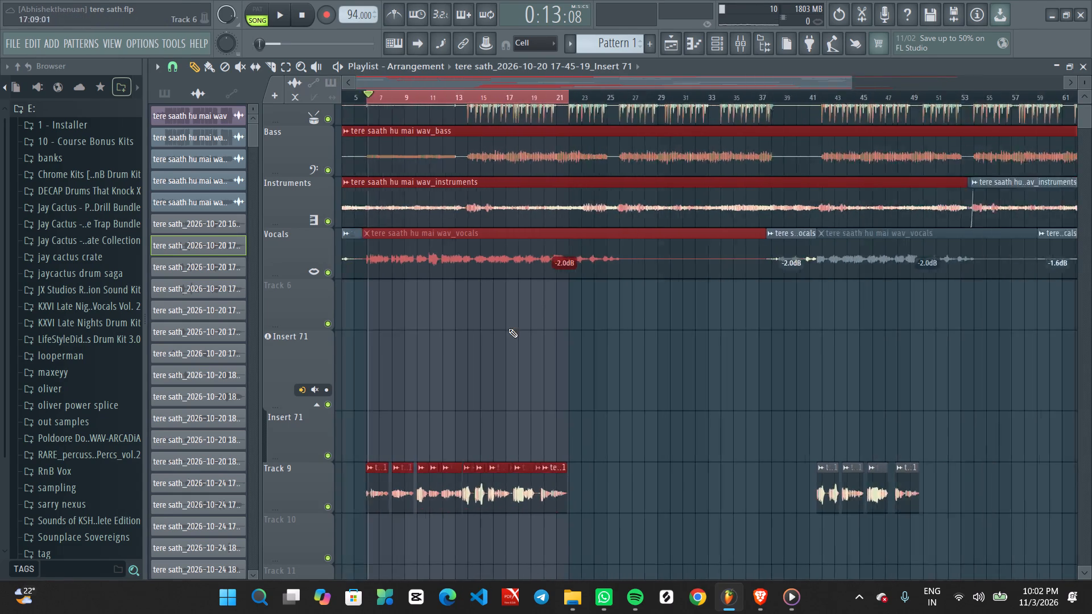
ctrl+scroll(508, 329, down, 3)
ctrl+scroll(388, 401, up, 3)
scroll(386, 403, up, 1)
middle_drag(390, 403, 502, 379)
ctrl+scroll(439, 437, up, 2)
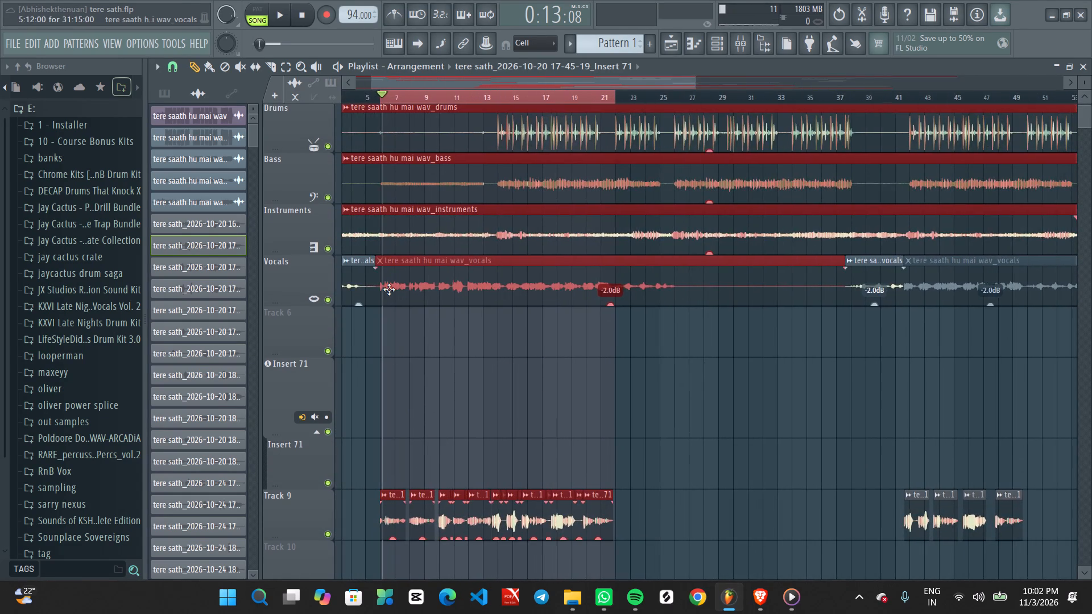
ctrl+scroll(389, 289, up, 6)
click(365, 99)
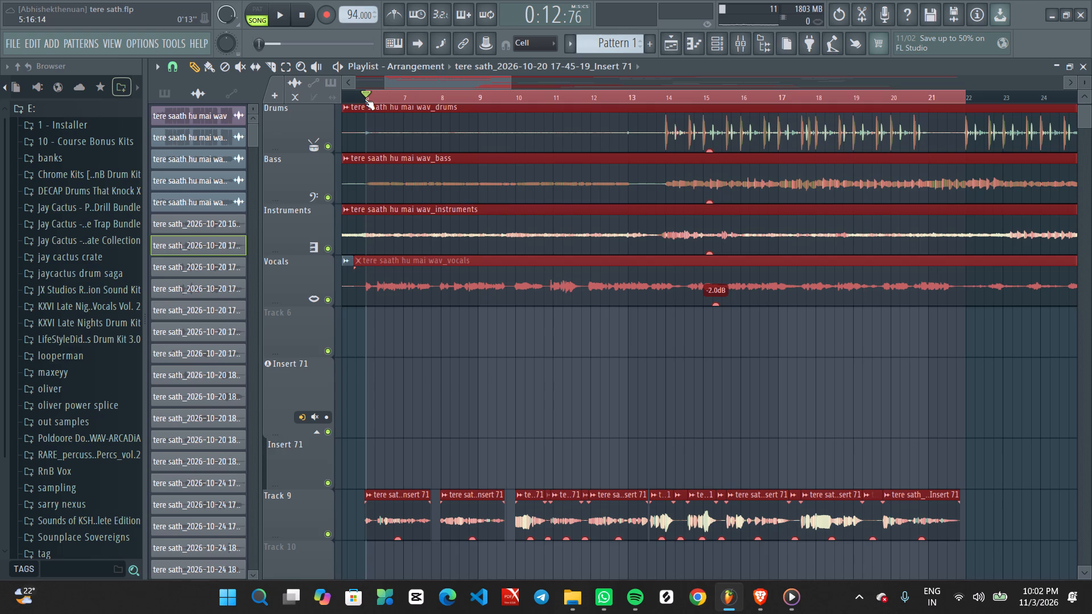
Place a short vocal clip at about bar 11.3 on the Insert 71 track directly above Track 9.
ctrl+scroll(393, 459, up, 4)
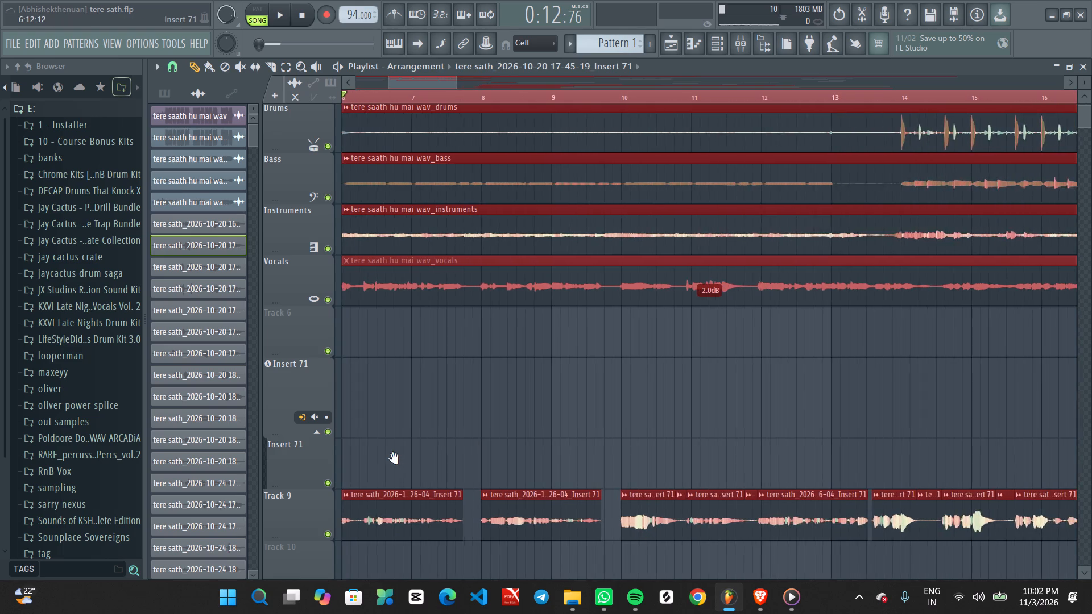
middle_drag(394, 459, 574, 391)
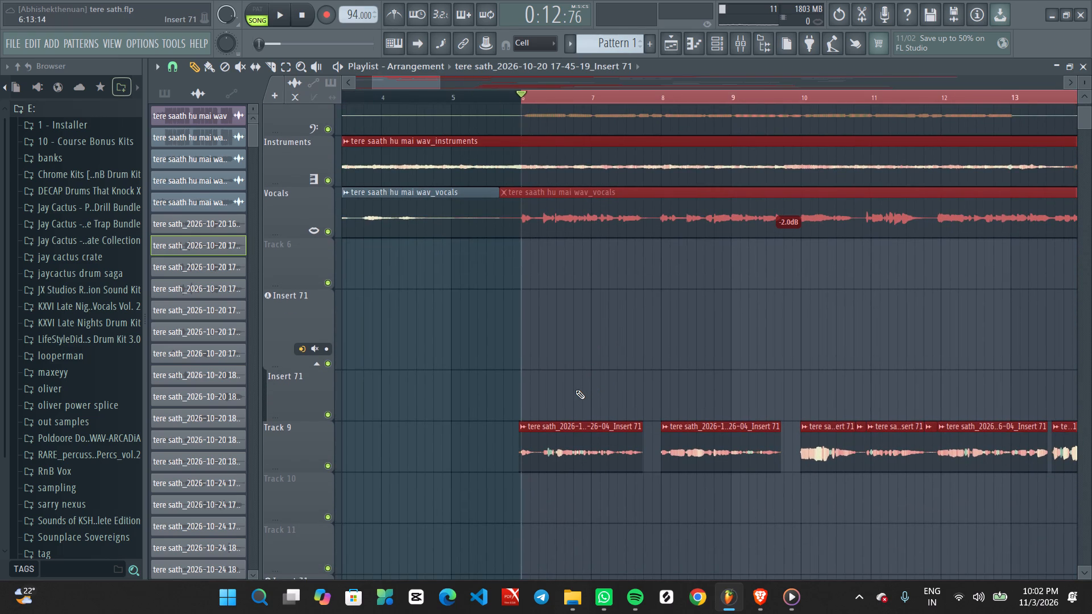
ctrl+scroll(576, 390, down, 9)
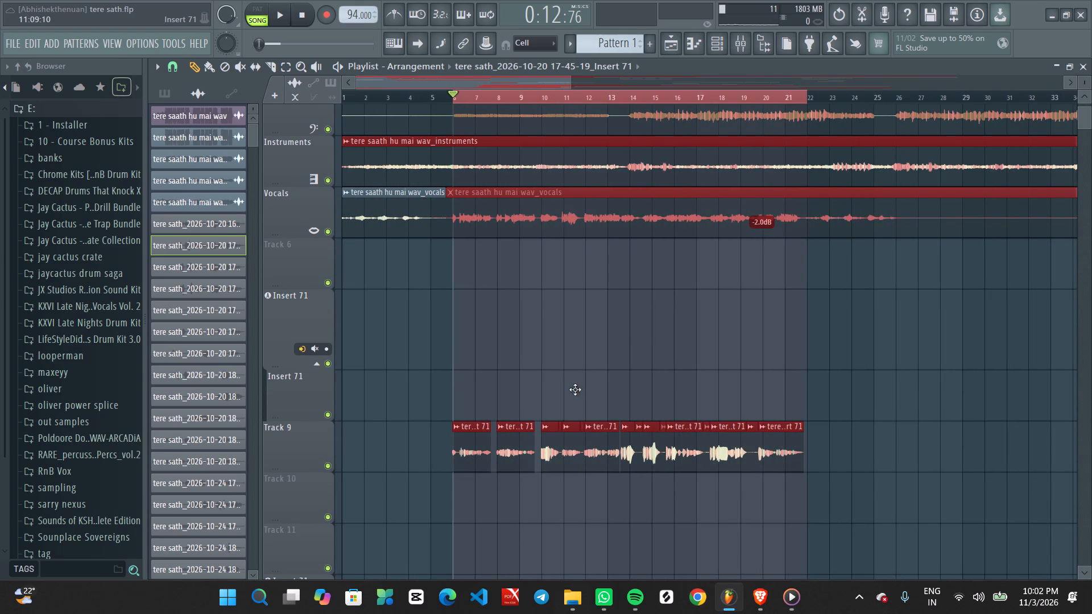
click(575, 389)
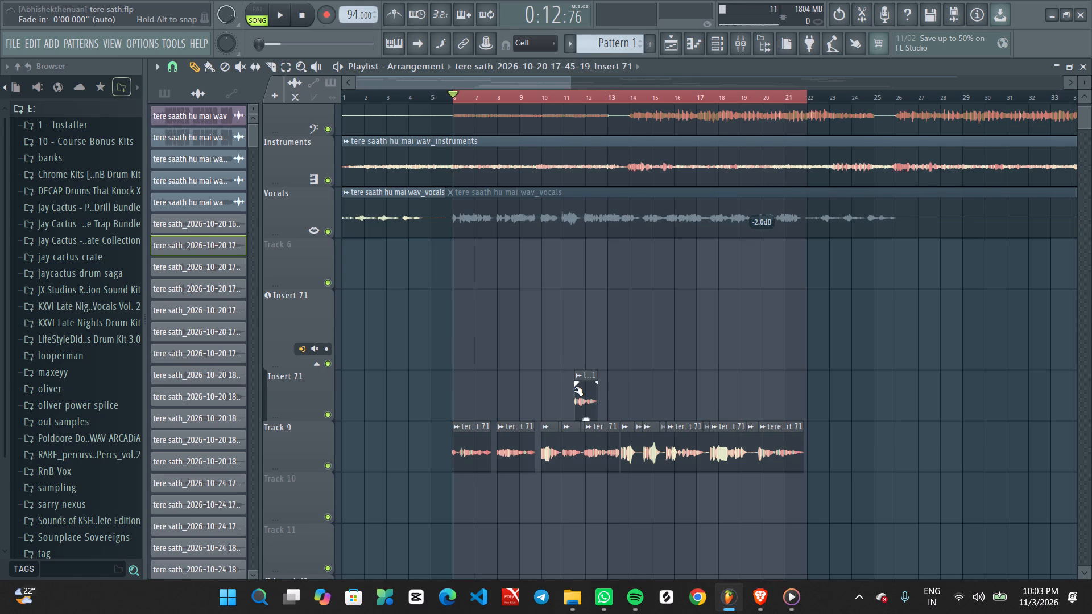
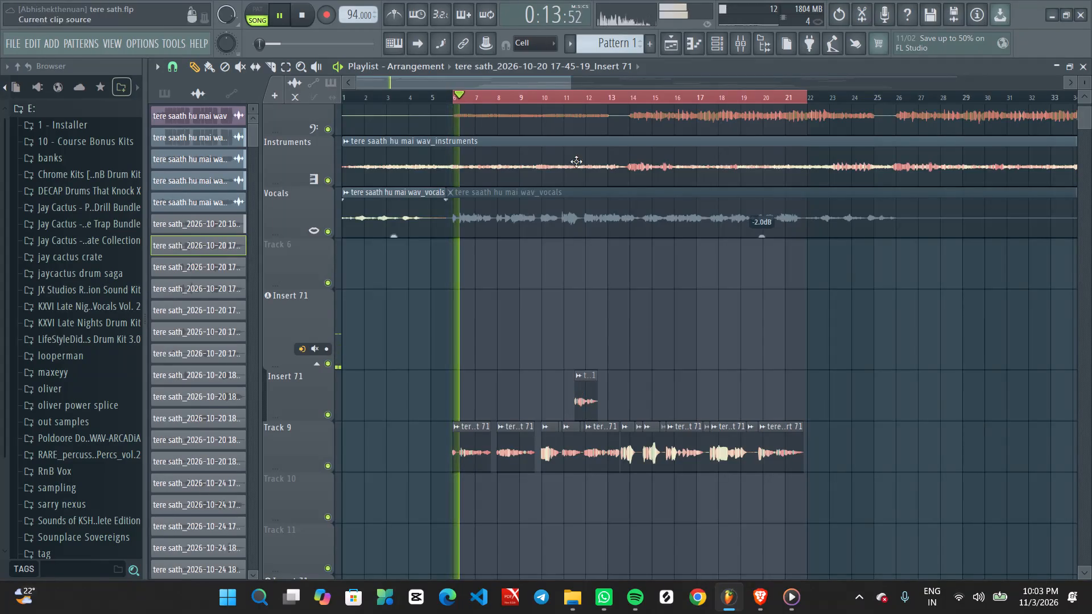
Undo the placement of the short vocal clip on the Insert 71 track above Track 9.
ctrl+scroll(611, 435, up, 5)
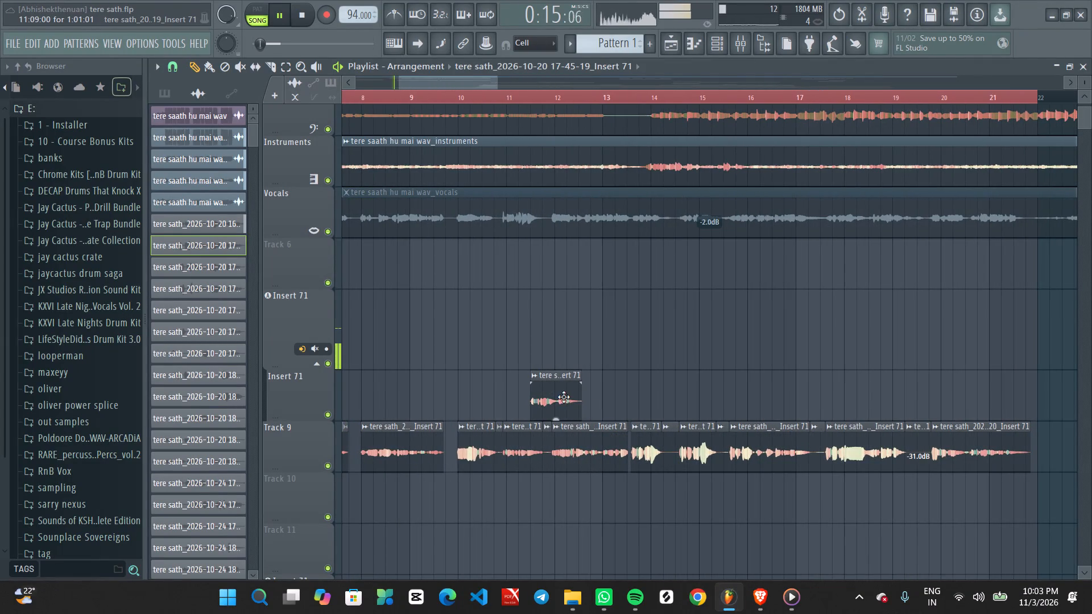
ctrl+scroll(634, 363, down, 6)
key(ctrl+z)
ctrl+scroll(544, 420, up, 2)
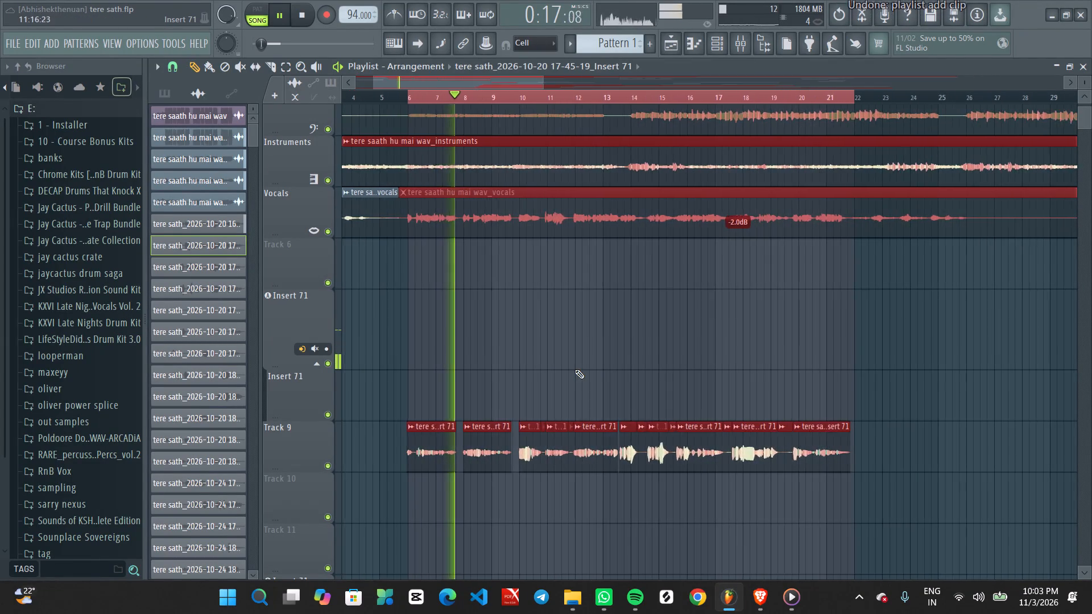
ctrl+scroll(575, 370, down, 5)
Play the vocal section while examining the CLA-2A Stereo compressor and the Pro-DS de-esser on mixer track Insert 71.
click(734, 42)
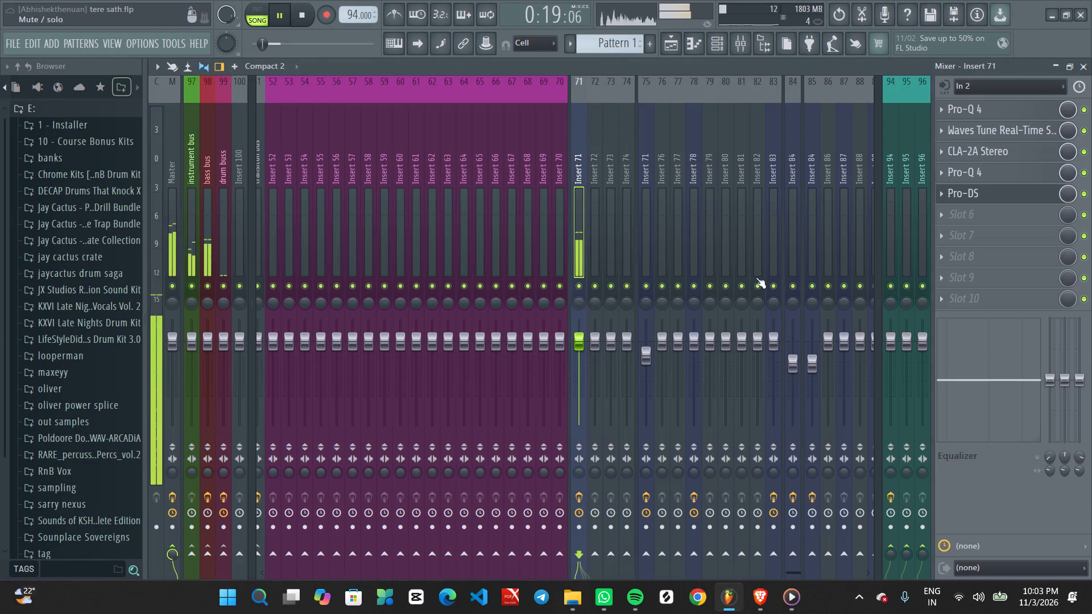
key(space)
click(1008, 153)
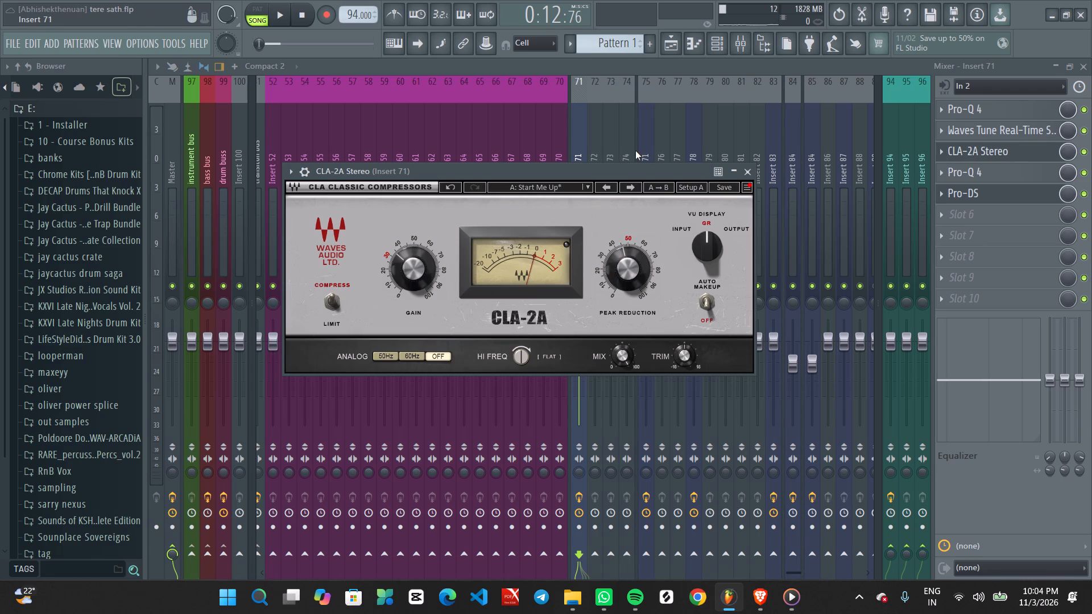
drag(635, 173, 684, 164)
key(space)
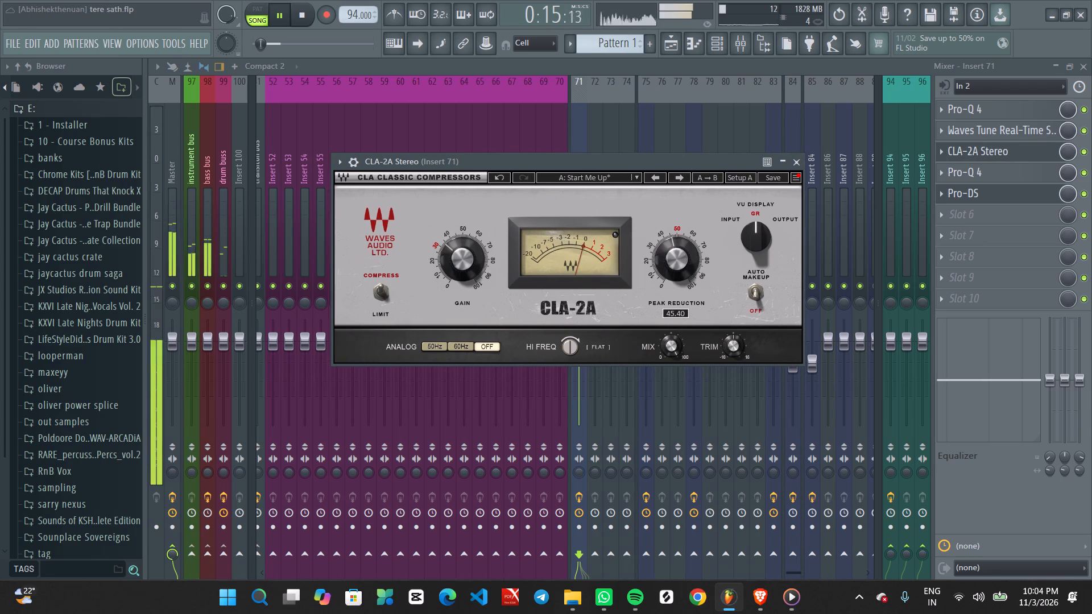
click(976, 196)
click(976, 196)
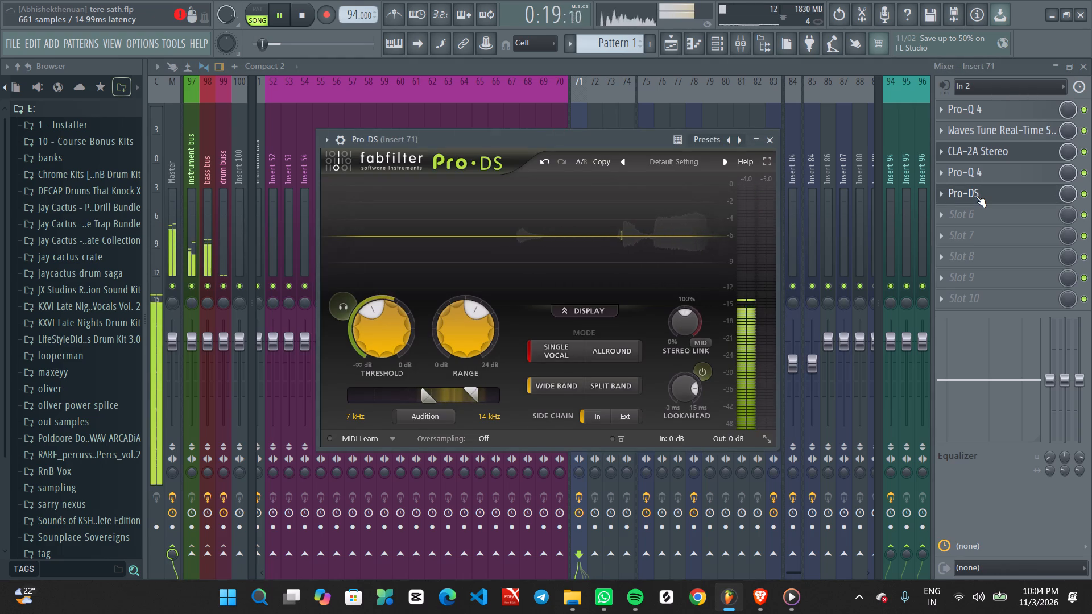
click(773, 138)
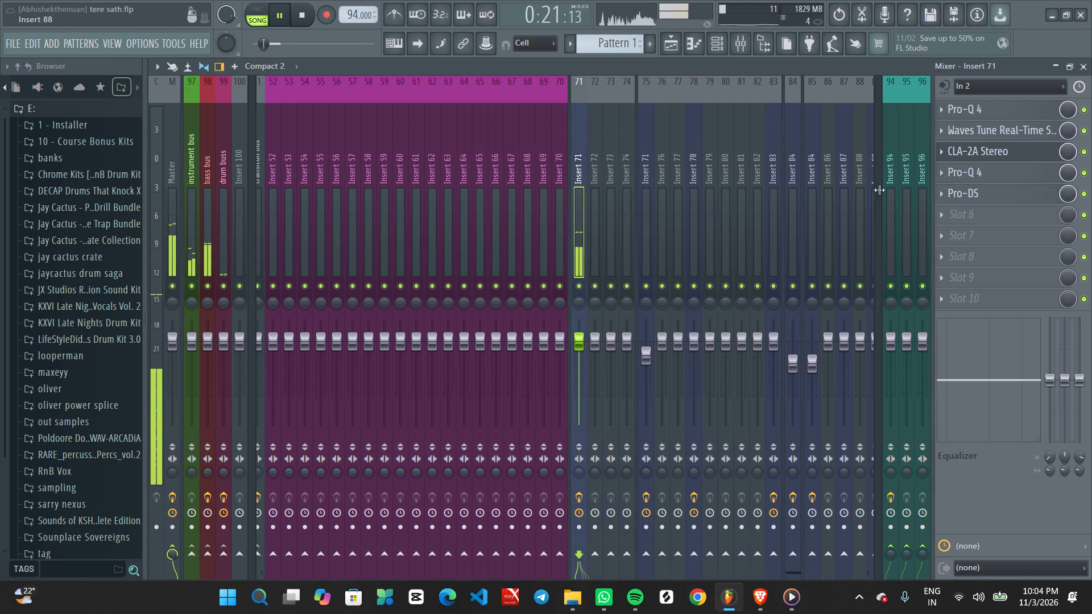
key(space)
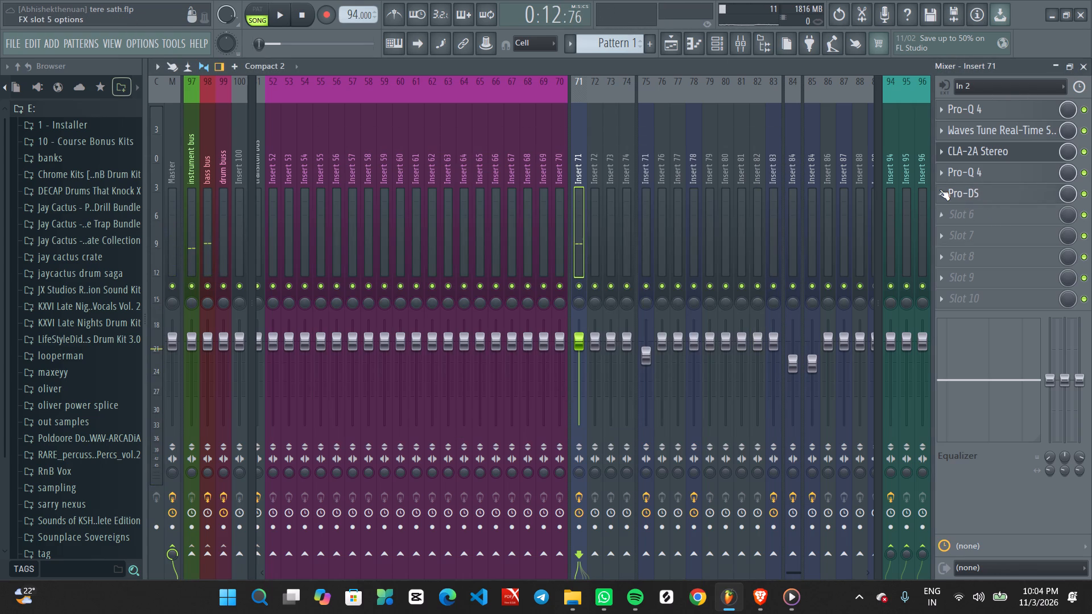
Delete the Pro-DS effect from slot 5 of mixer track Insert 71.
click(952, 215)
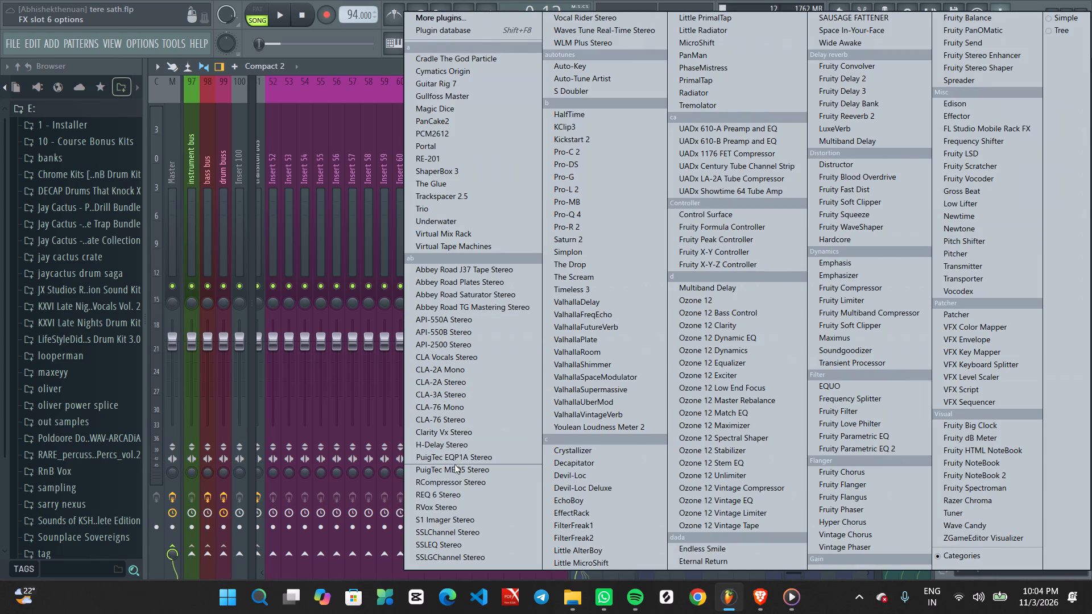
click(364, 69)
click(944, 194)
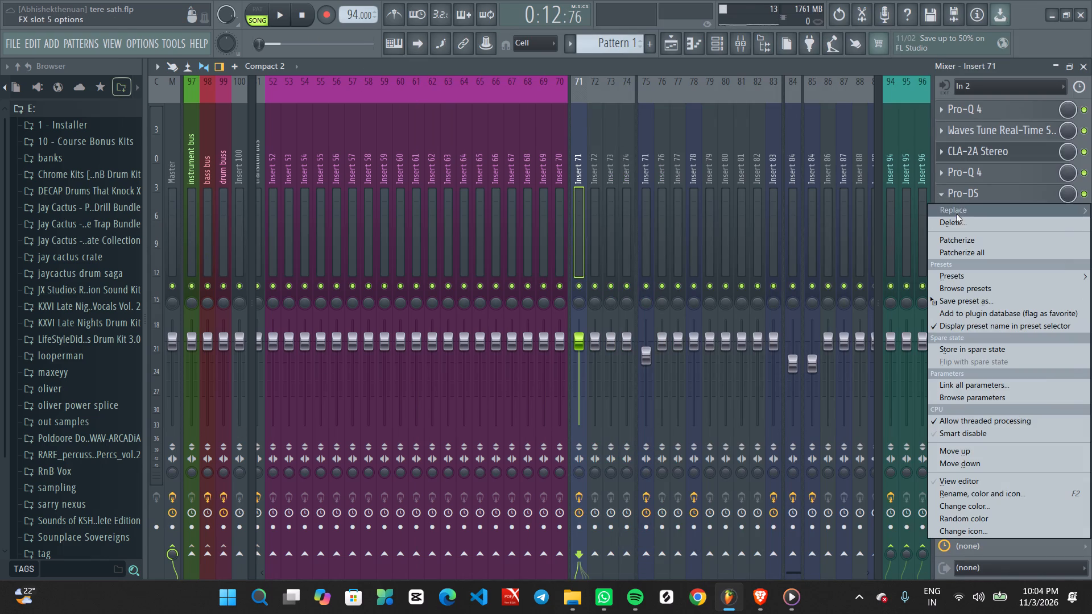
click(958, 219)
Open the full plugin list for the emptied effect slot 5 on Insert 71.
click(965, 193)
click(441, 15)
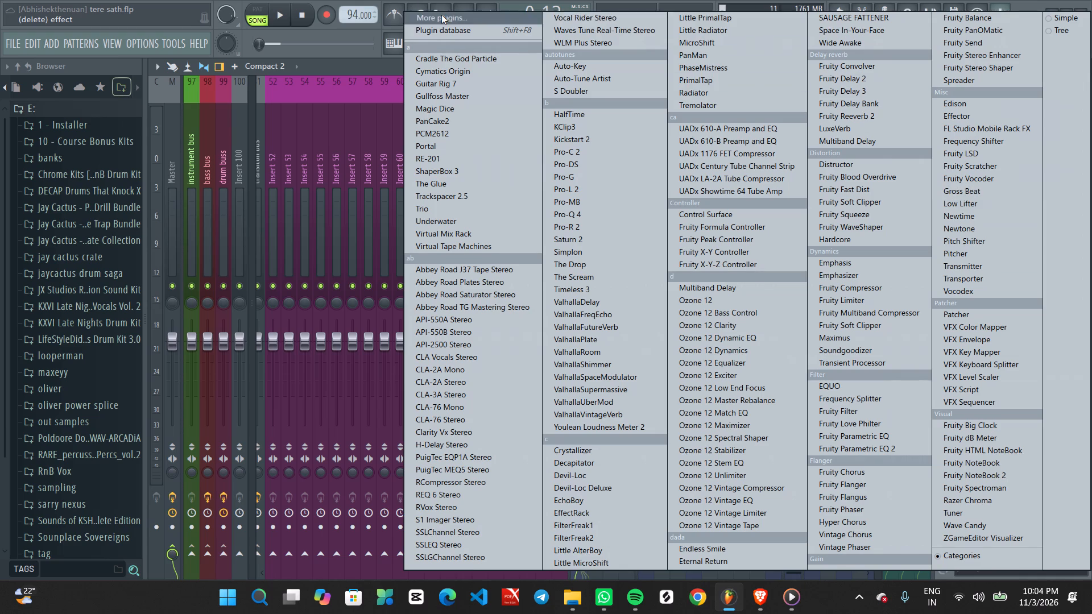
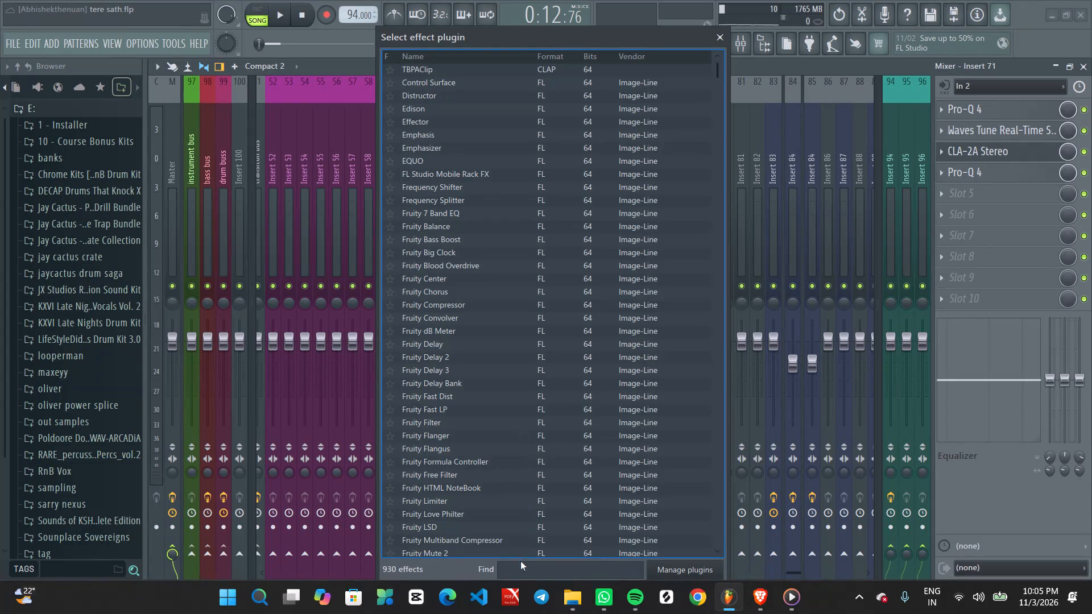
Search the effect list for "dee" and load Waves DeEsser Stereo into slot 5 of Insert 71.
click(520, 567)
text(de)
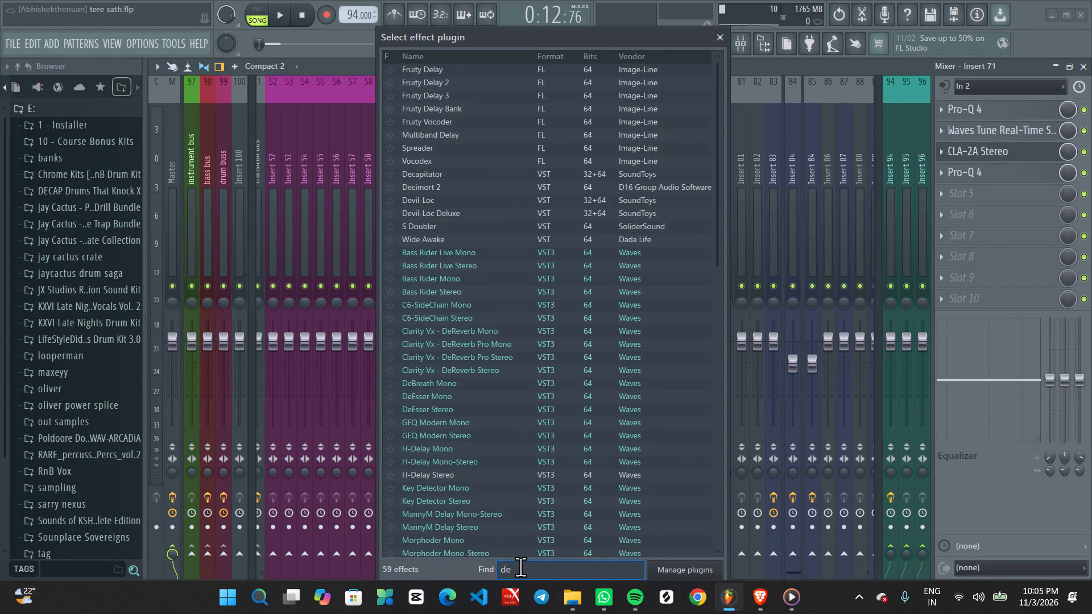
text(ss)
key(BackSpace)
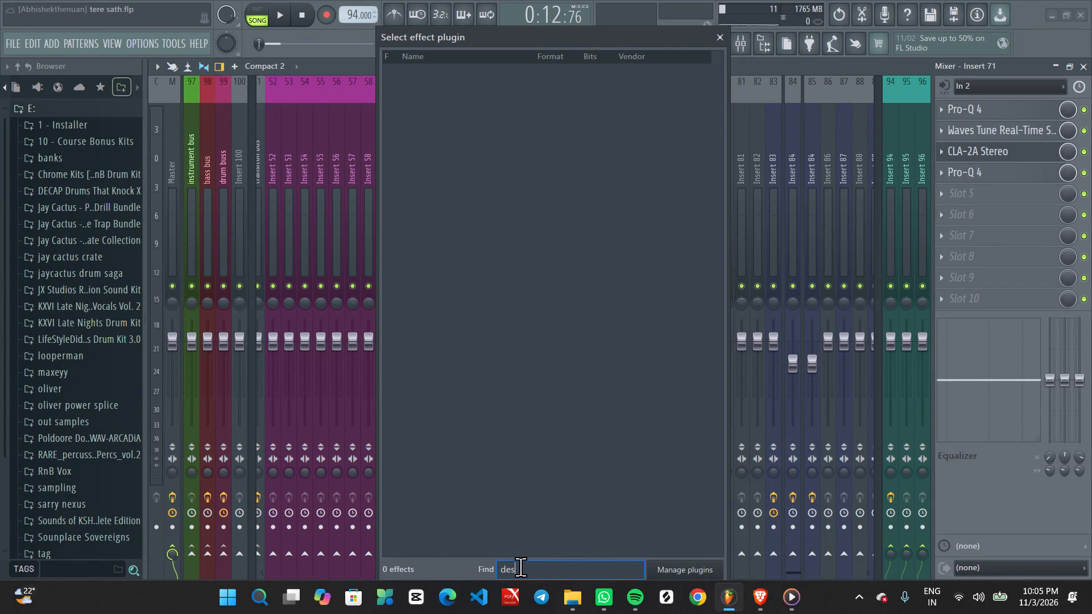
key(BackSpace)
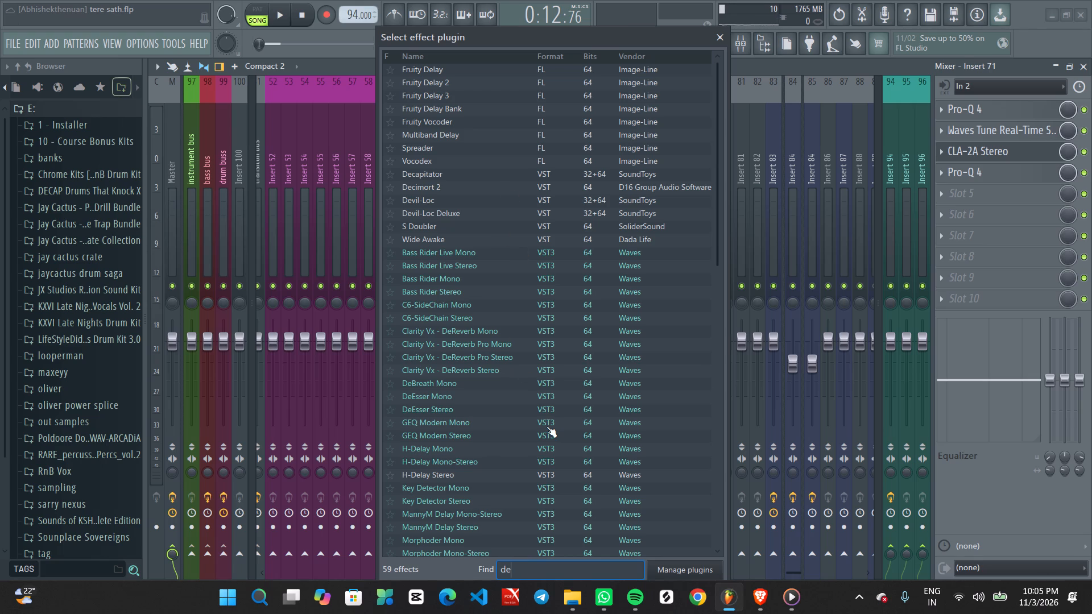
key(e)
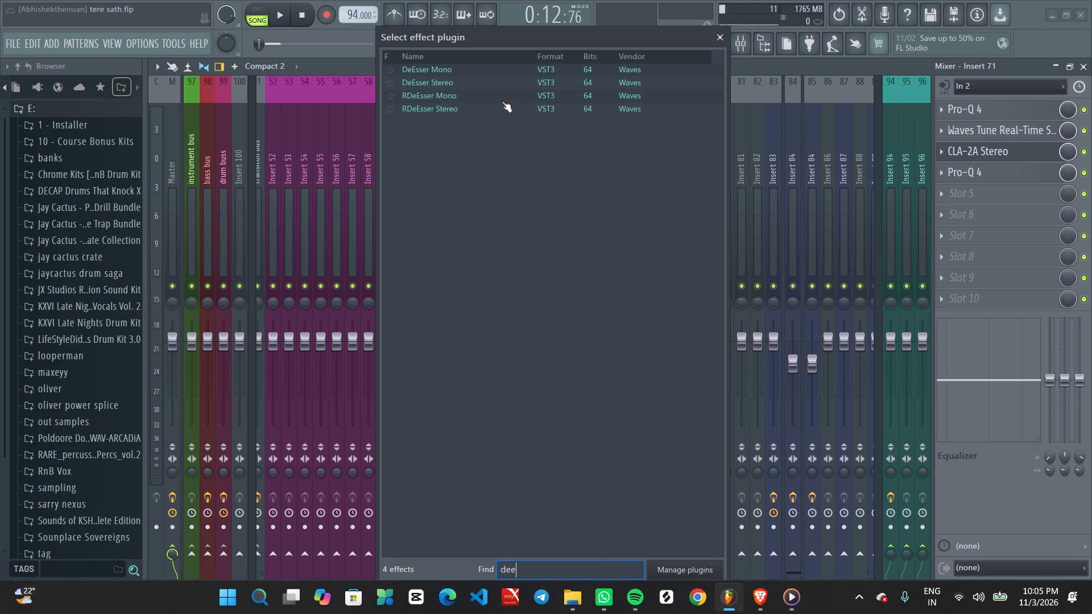
double_click(479, 84)
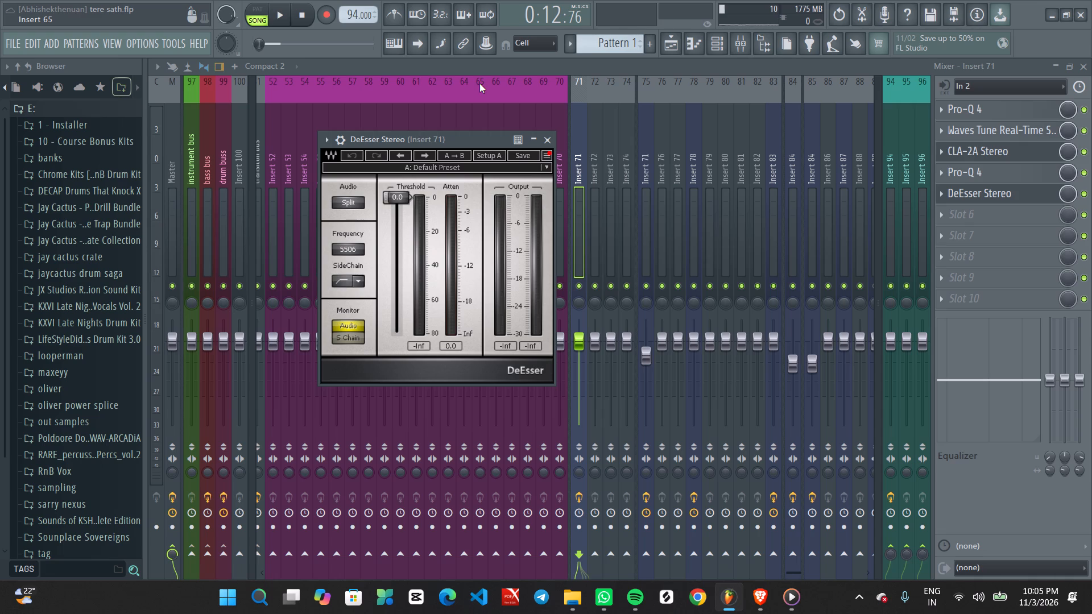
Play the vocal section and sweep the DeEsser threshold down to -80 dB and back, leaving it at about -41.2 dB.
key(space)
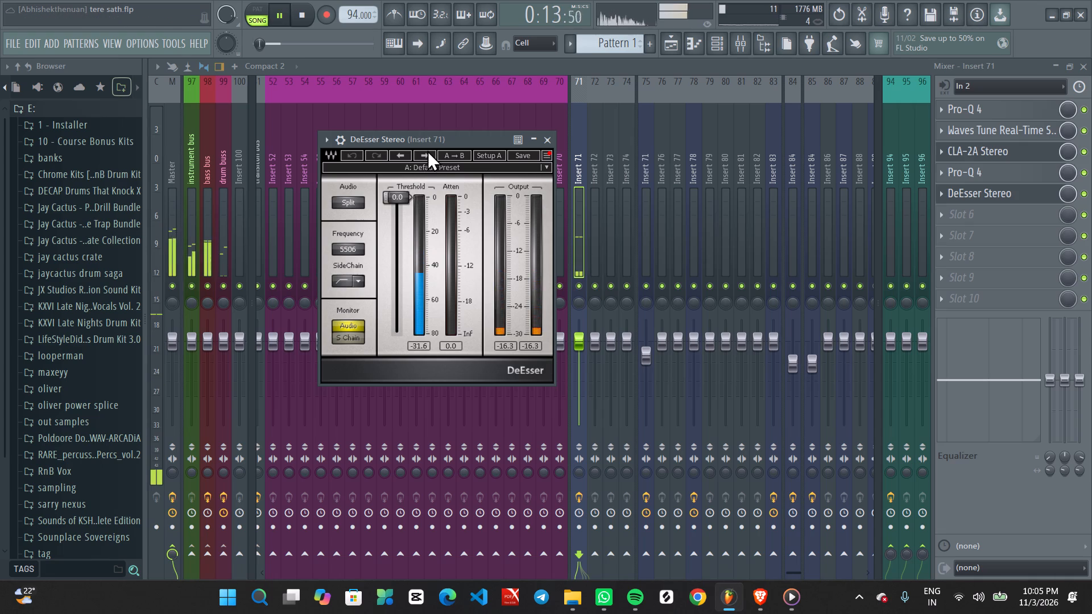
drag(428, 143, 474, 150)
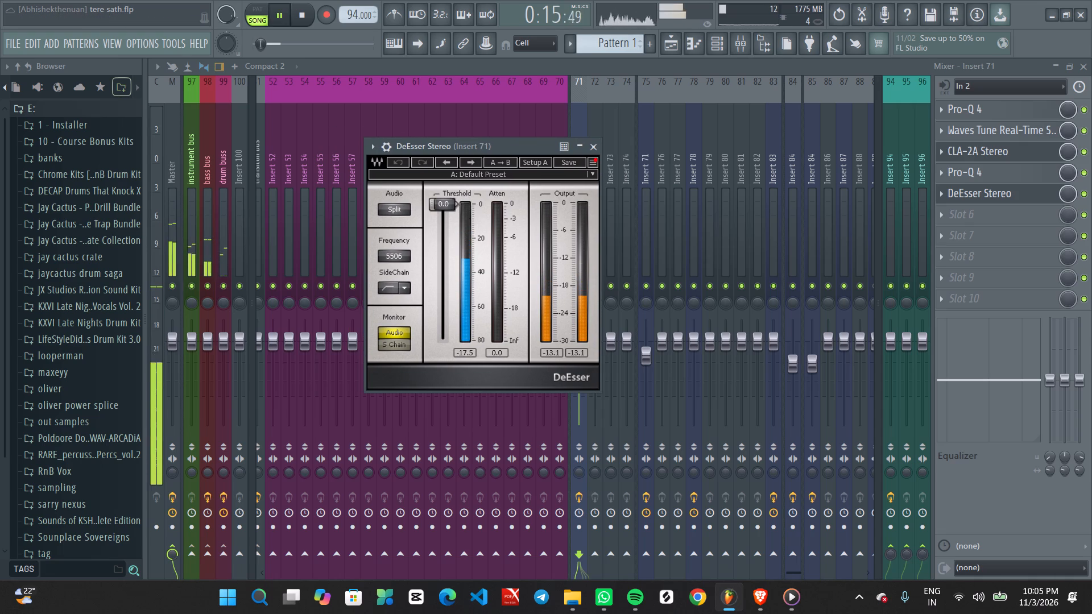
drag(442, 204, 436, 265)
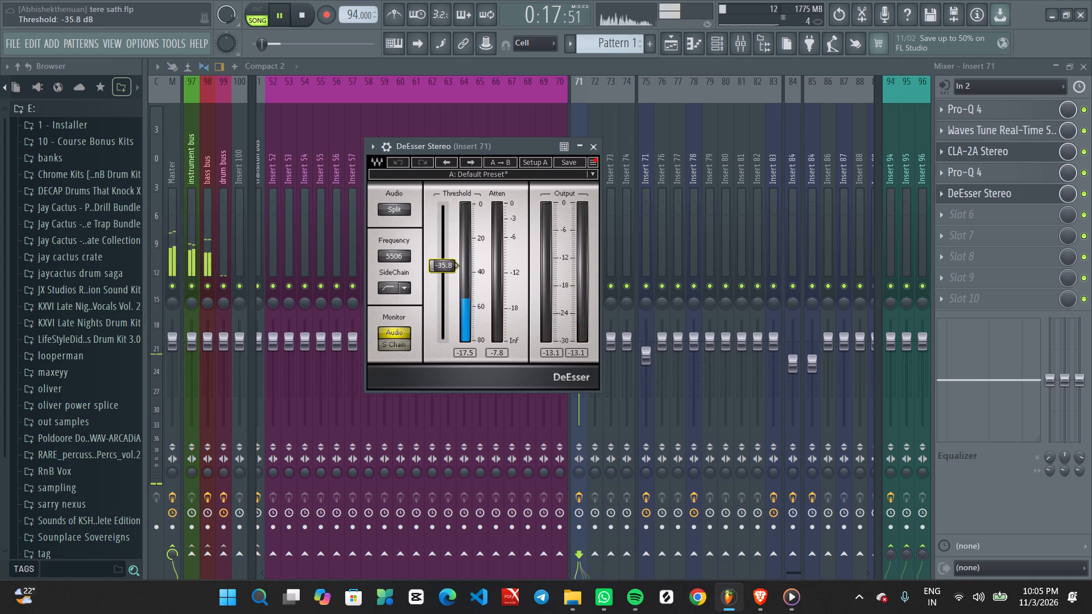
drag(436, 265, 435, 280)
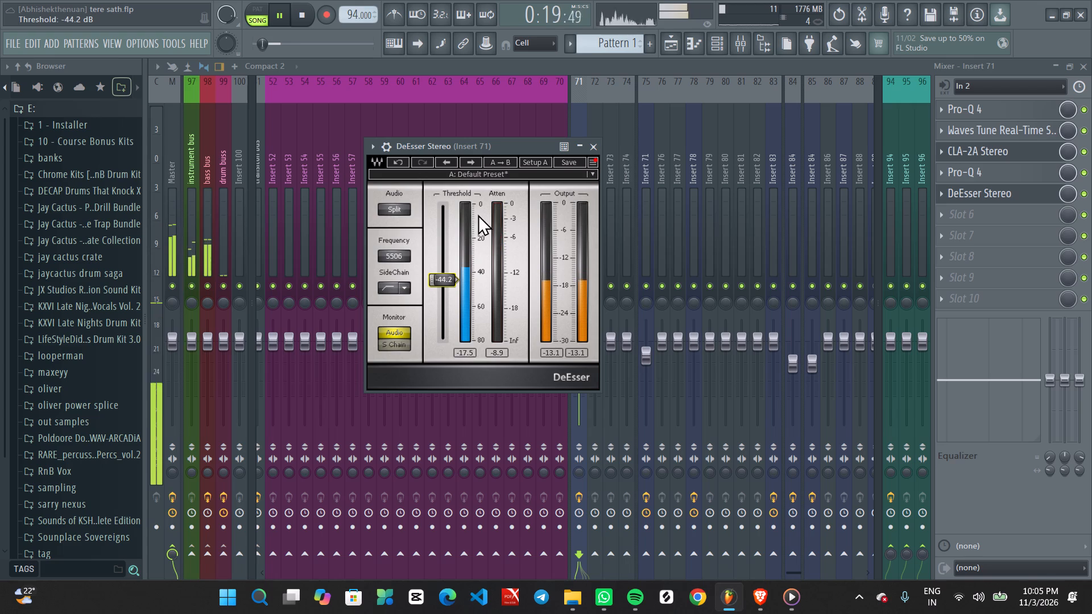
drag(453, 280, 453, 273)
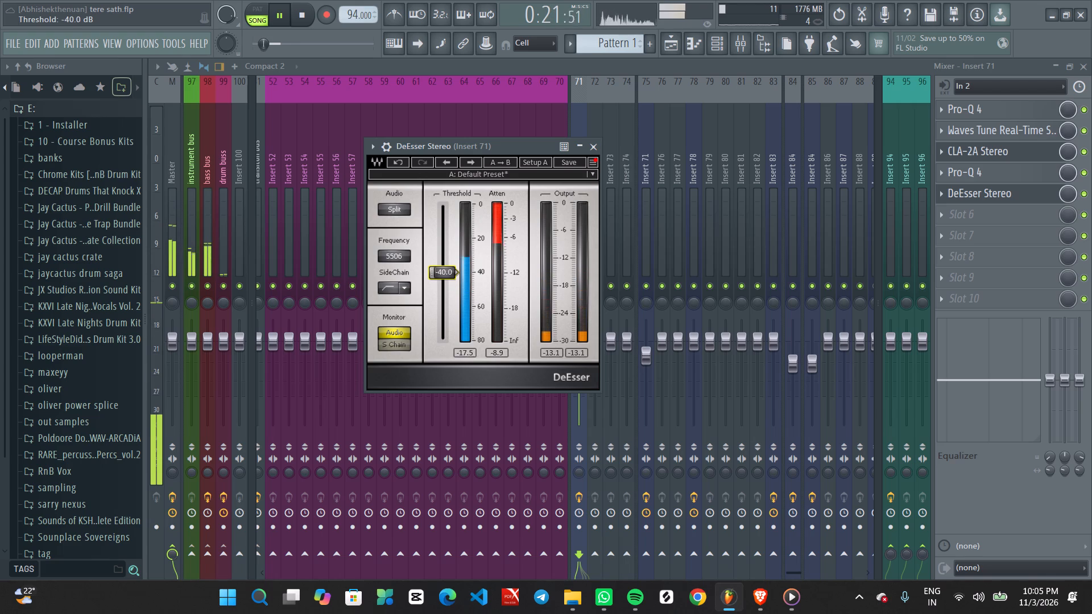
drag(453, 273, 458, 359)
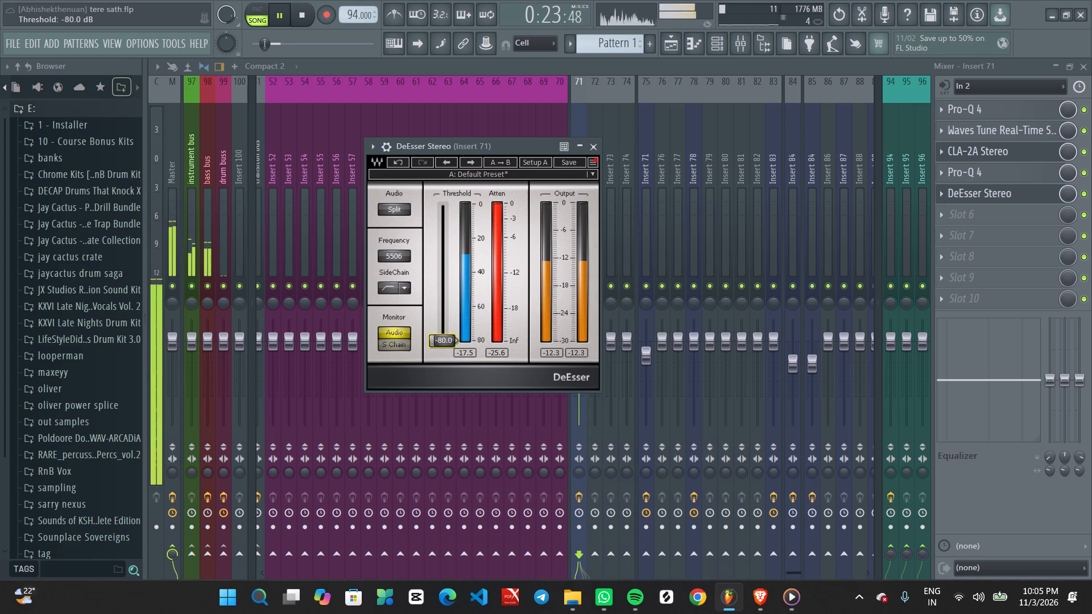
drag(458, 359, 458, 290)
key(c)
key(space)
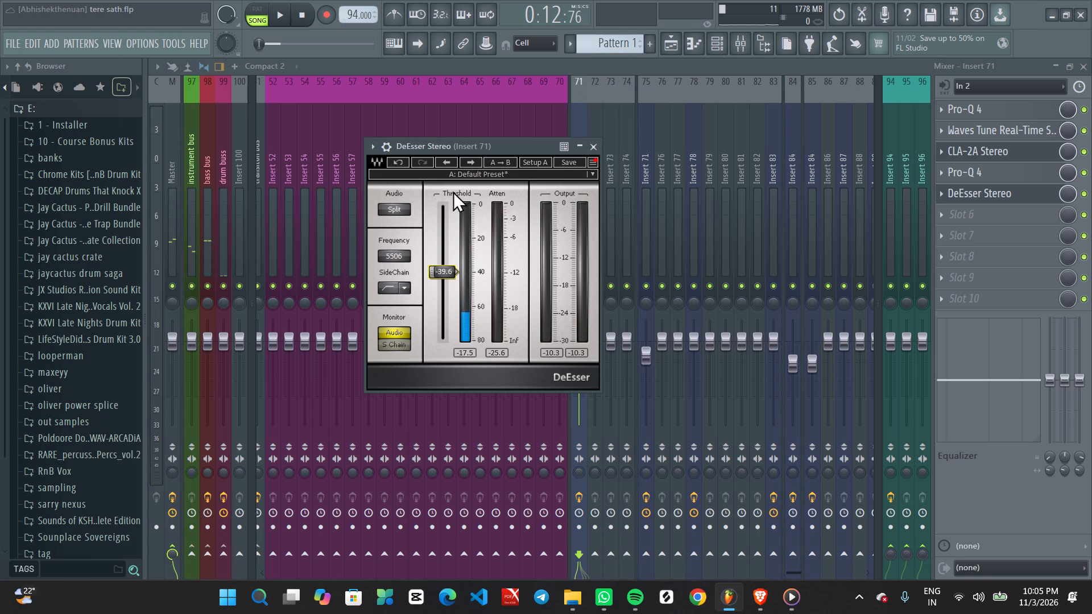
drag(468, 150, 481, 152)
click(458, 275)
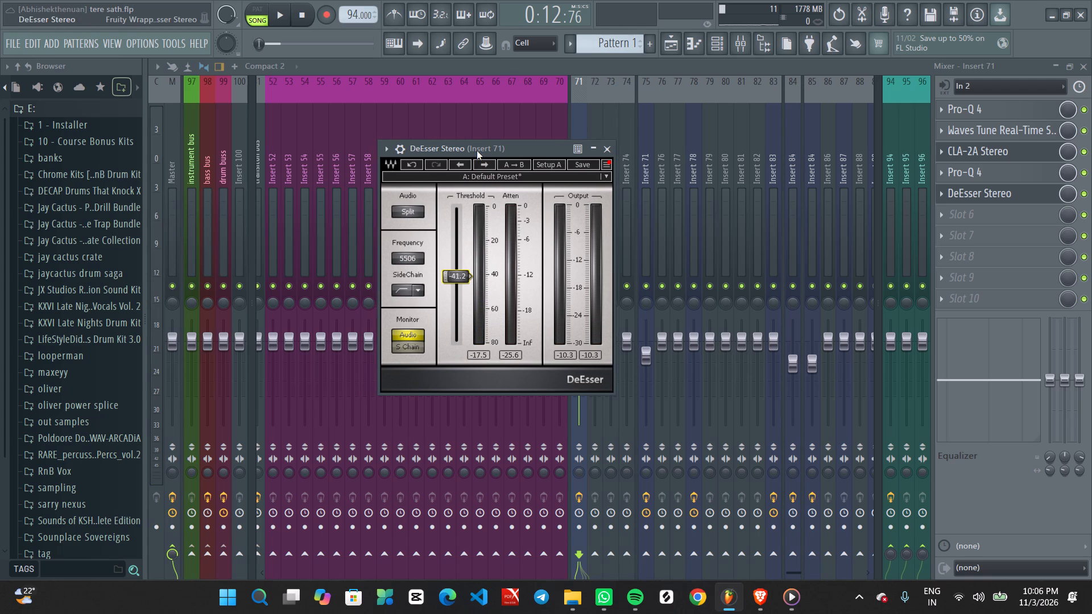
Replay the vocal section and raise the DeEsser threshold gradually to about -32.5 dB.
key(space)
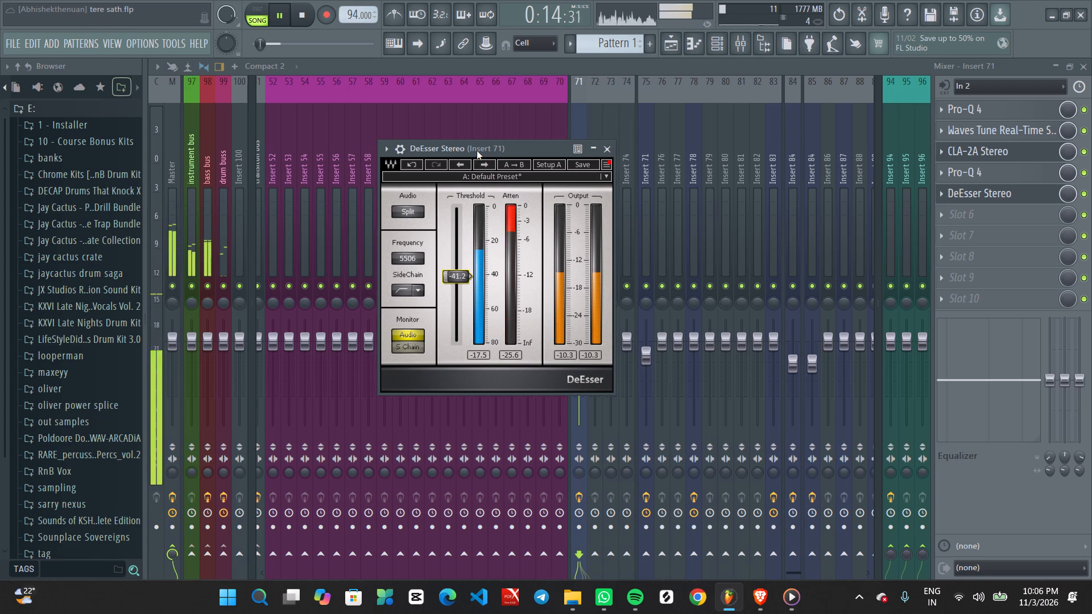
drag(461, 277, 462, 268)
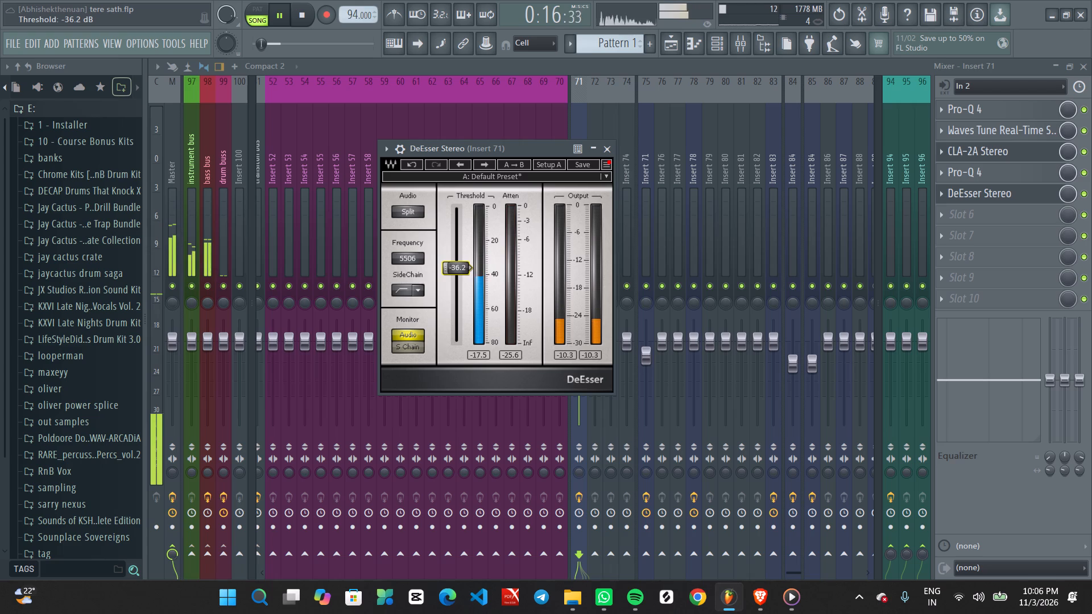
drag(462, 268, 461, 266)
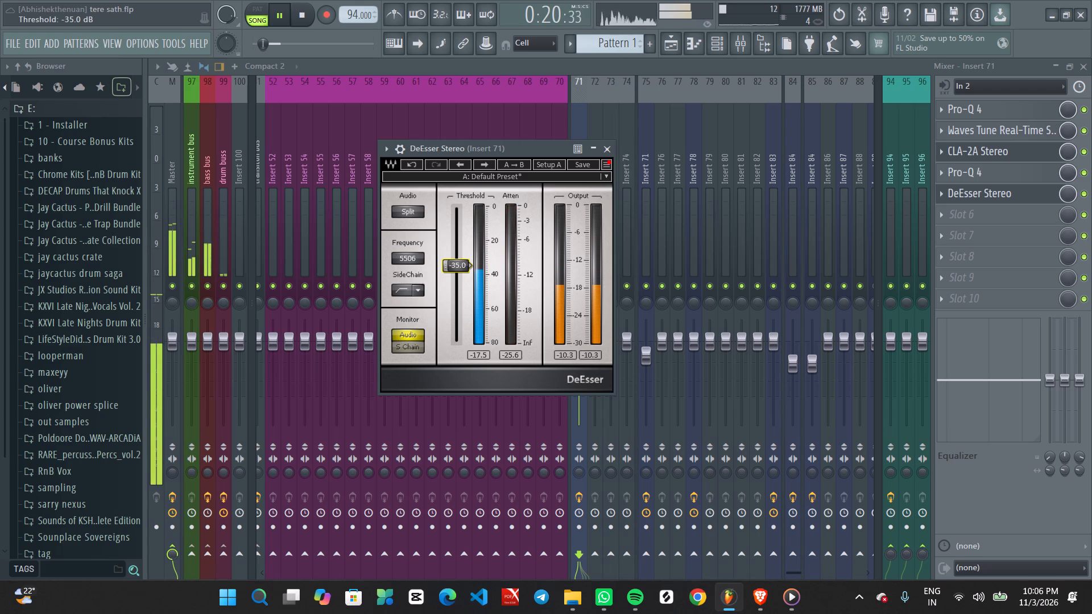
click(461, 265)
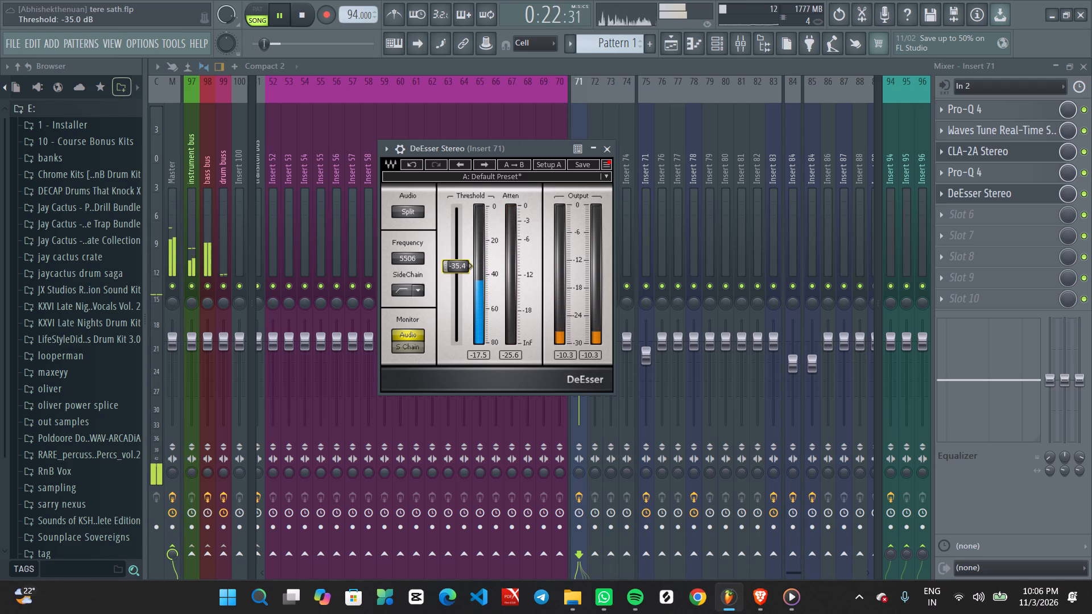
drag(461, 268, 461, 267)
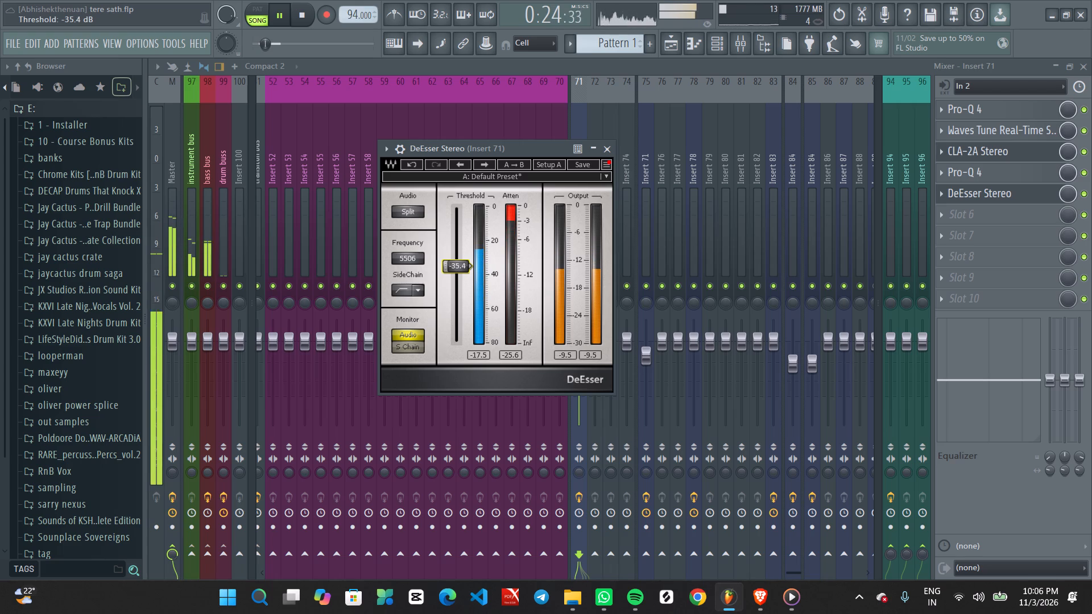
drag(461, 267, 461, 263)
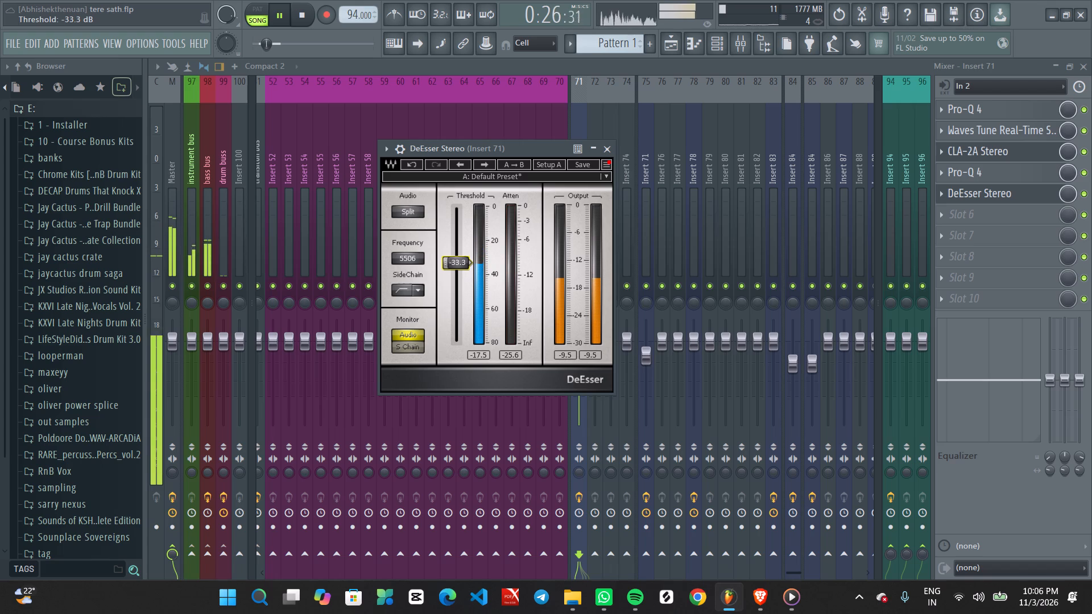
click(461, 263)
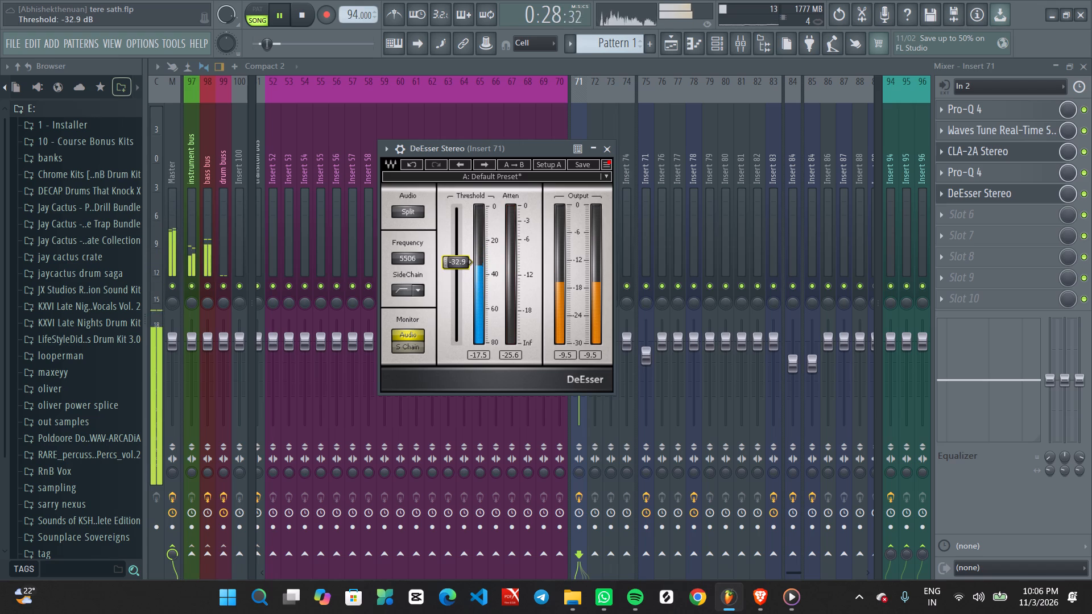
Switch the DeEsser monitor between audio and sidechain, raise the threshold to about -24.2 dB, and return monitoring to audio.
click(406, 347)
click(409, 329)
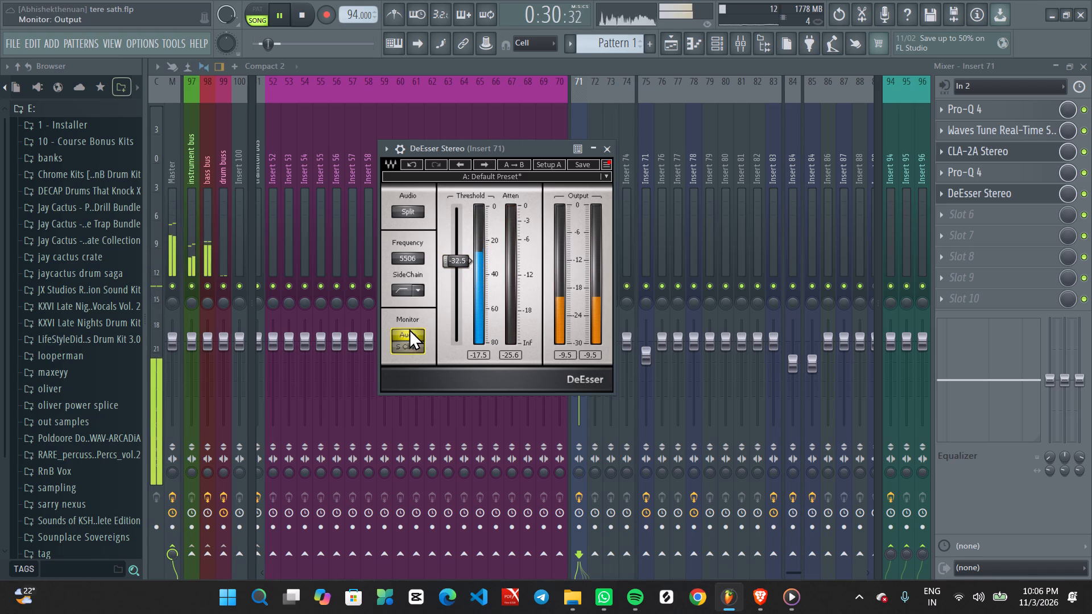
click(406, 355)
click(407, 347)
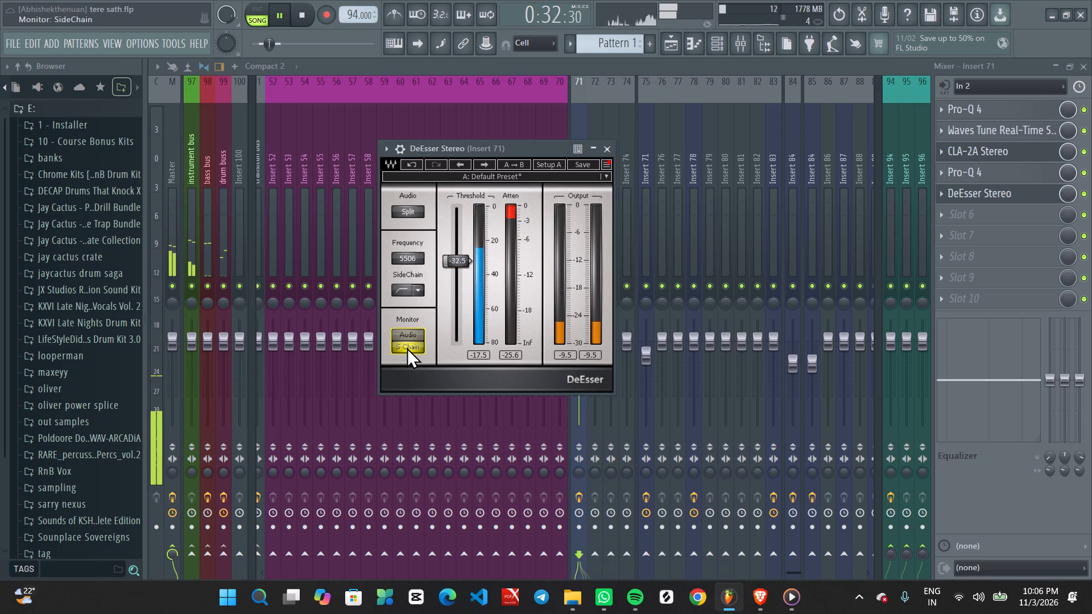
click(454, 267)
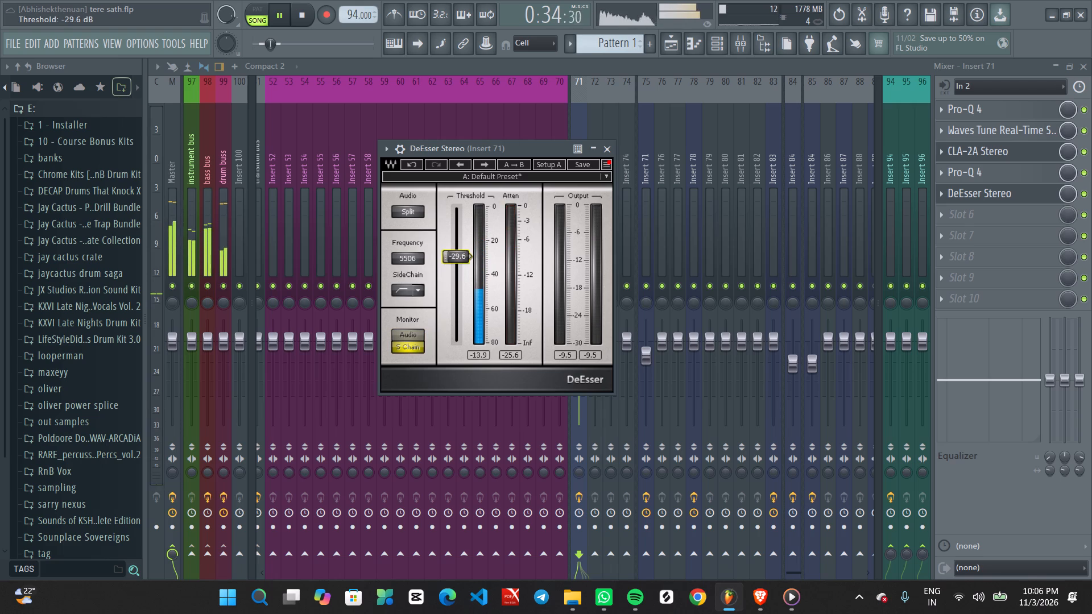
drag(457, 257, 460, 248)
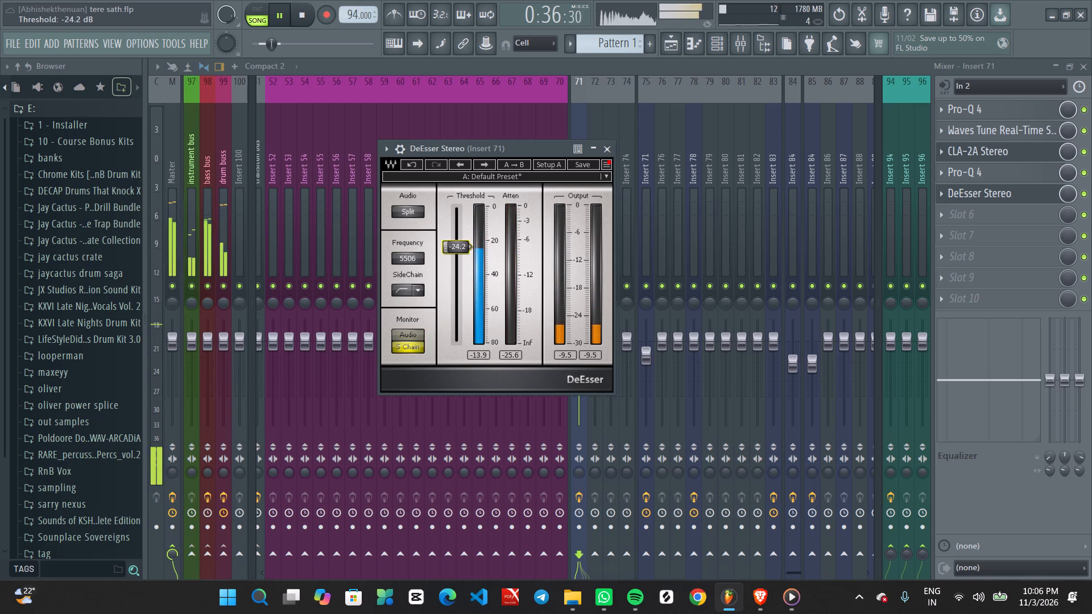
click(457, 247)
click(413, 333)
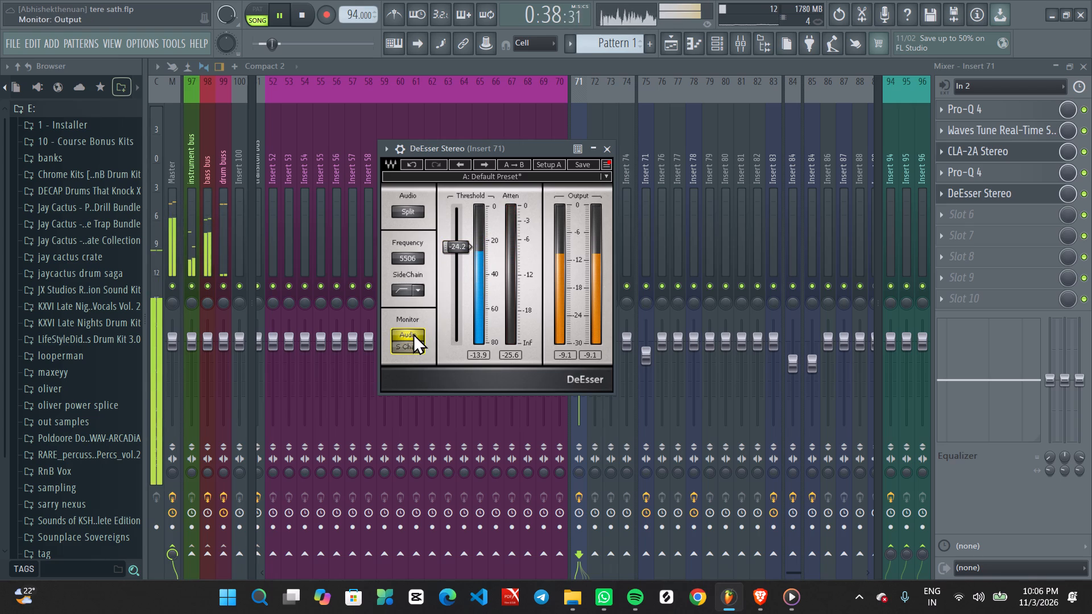
Set the DeEsser threshold to about -29.2 dB while monitoring the sidechain, finishing with the monitor on audio.
click(412, 347)
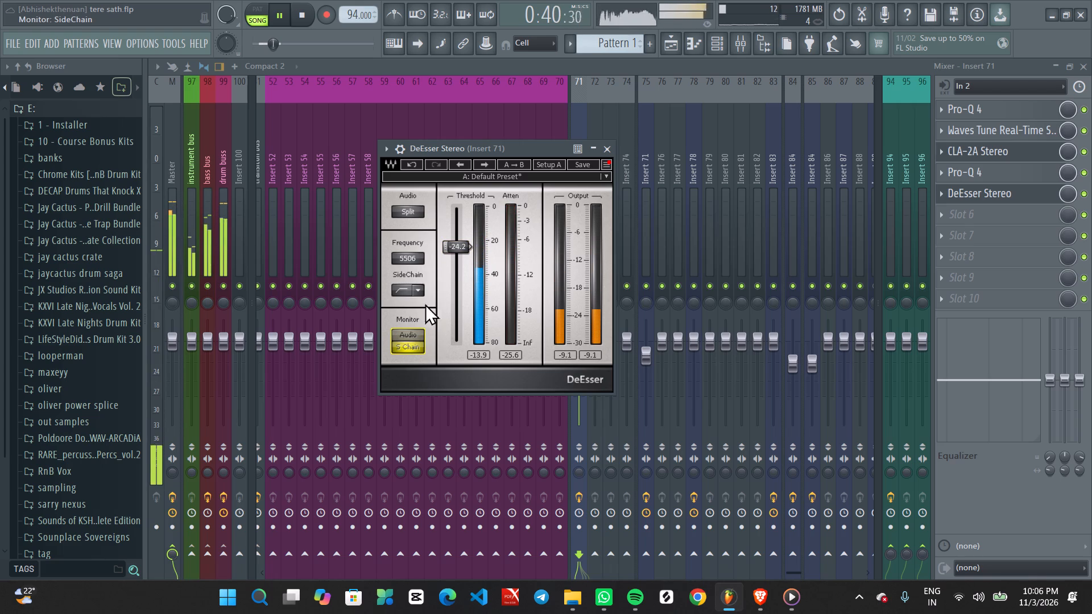
drag(453, 248, 460, 412)
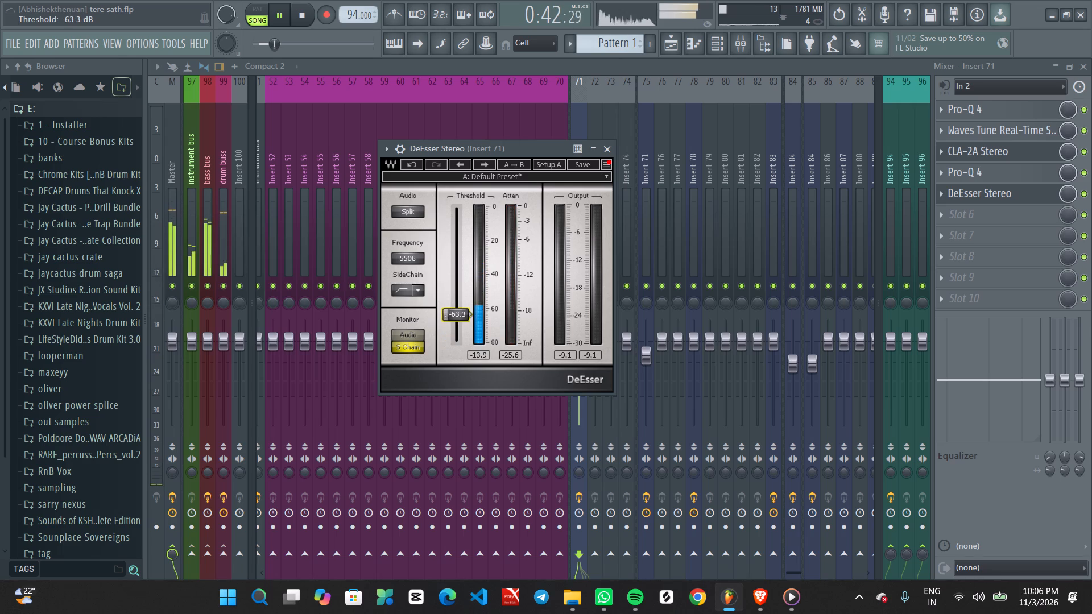
drag(460, 412, 462, 357)
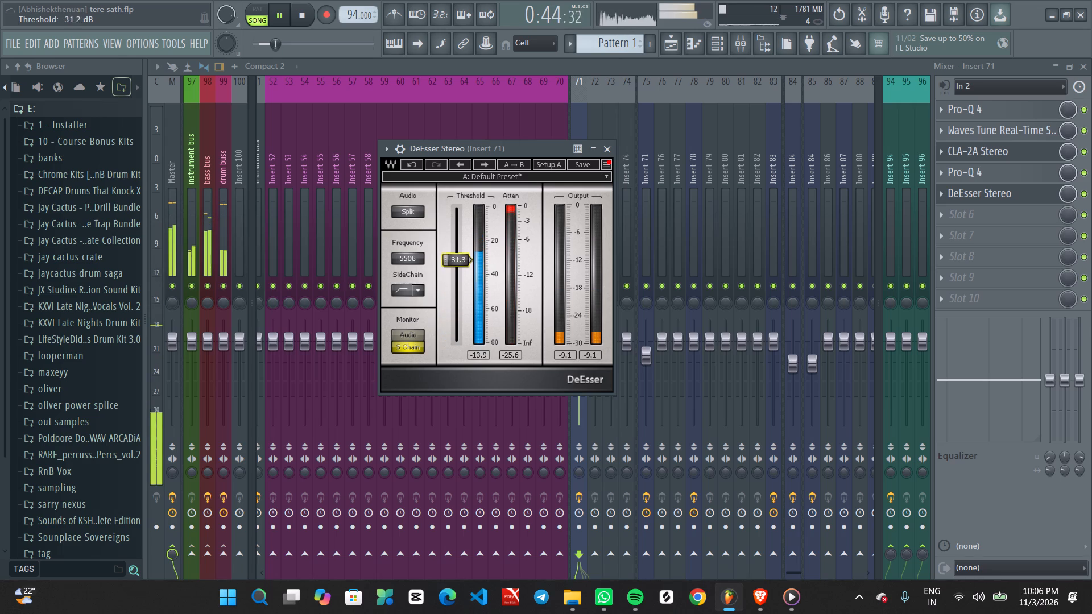
drag(462, 357, 462, 348)
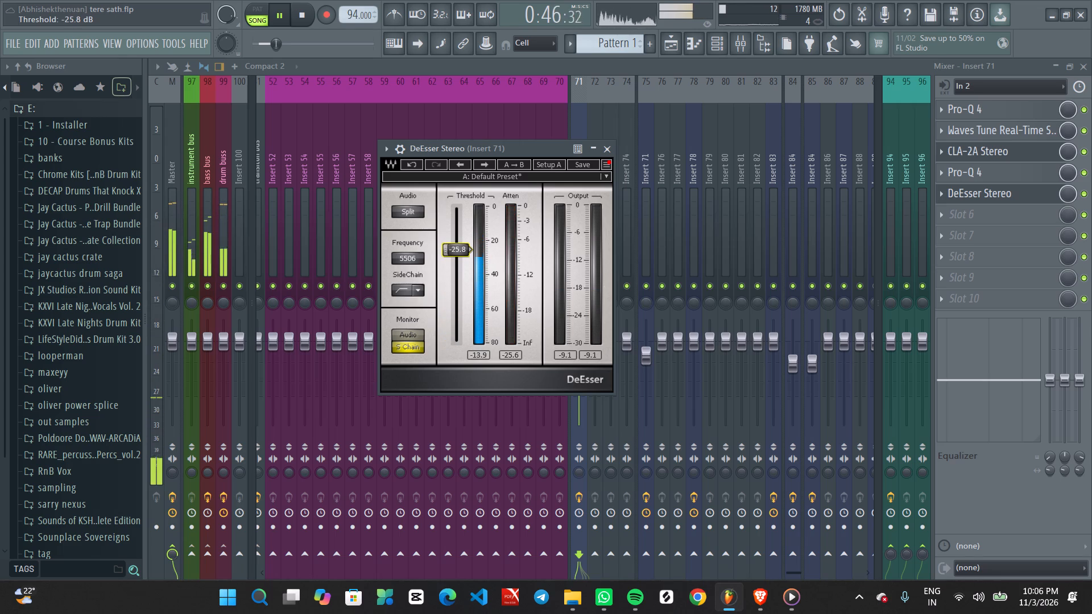
drag(462, 348, 462, 356)
click(453, 260)
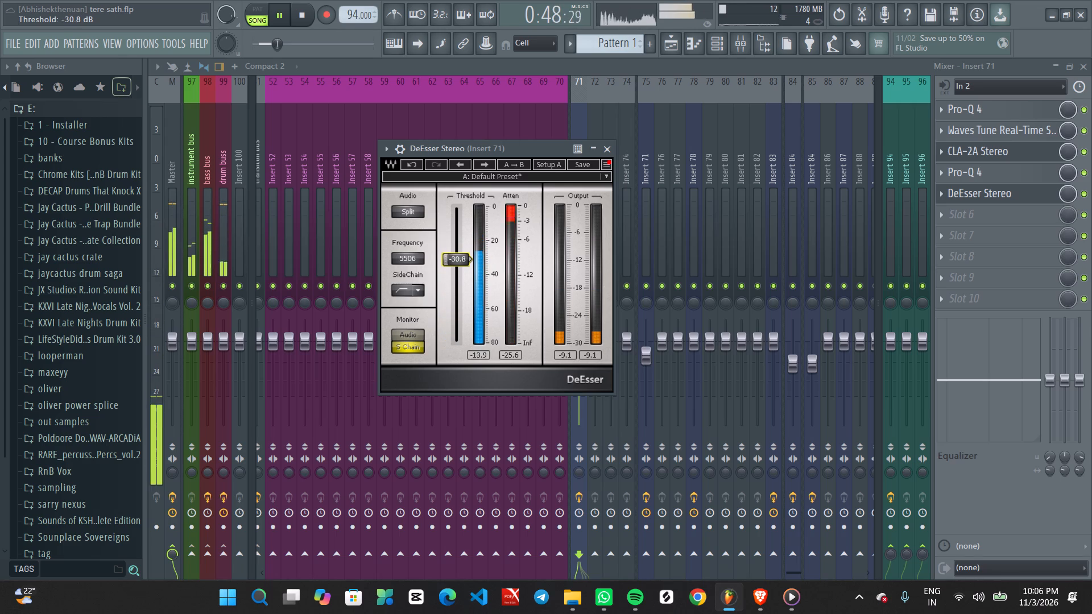
click(408, 336)
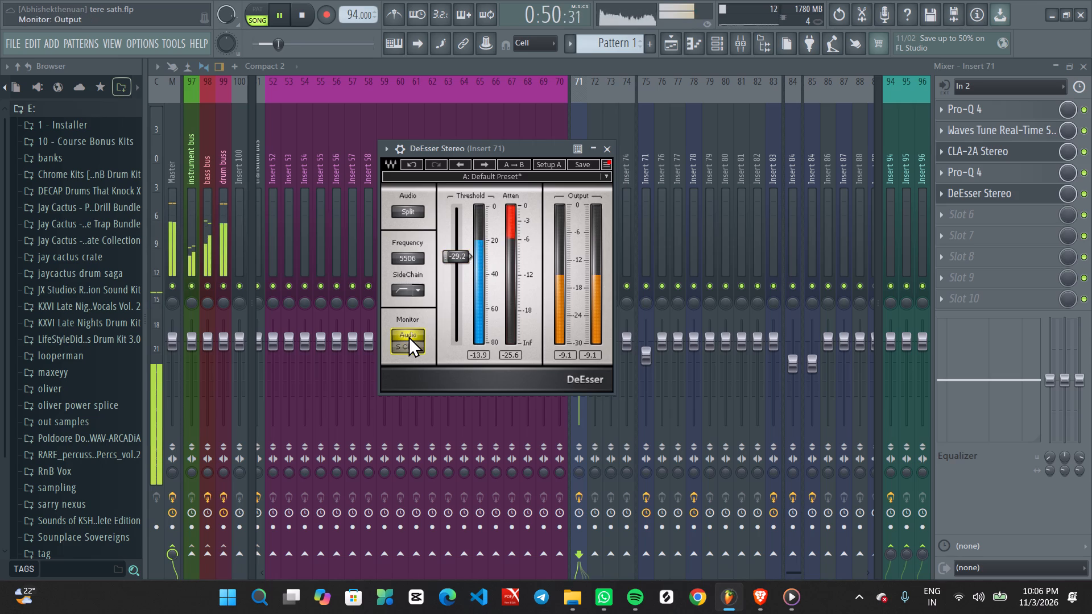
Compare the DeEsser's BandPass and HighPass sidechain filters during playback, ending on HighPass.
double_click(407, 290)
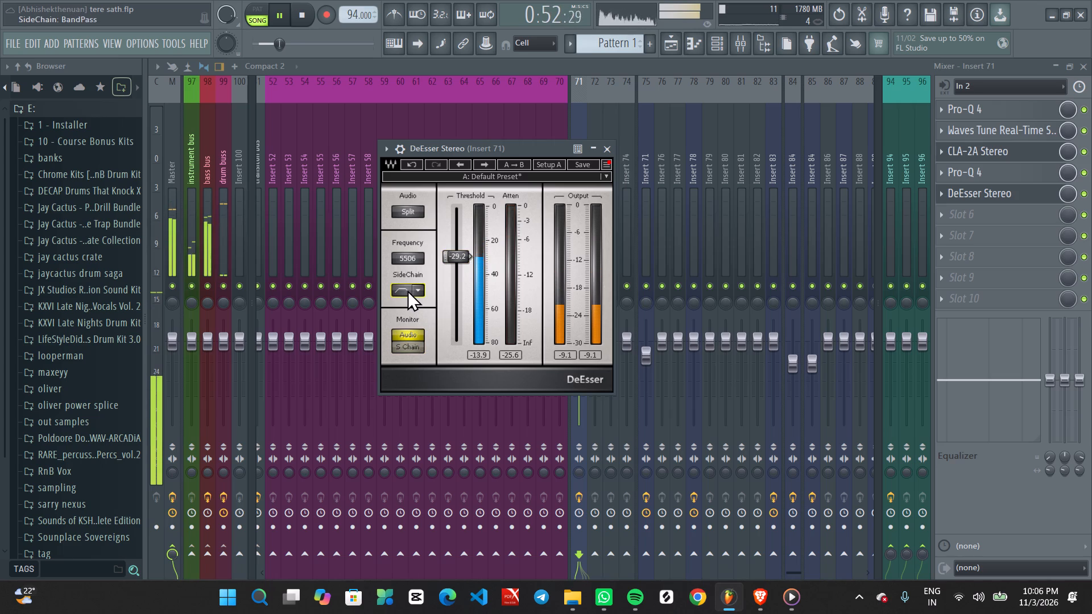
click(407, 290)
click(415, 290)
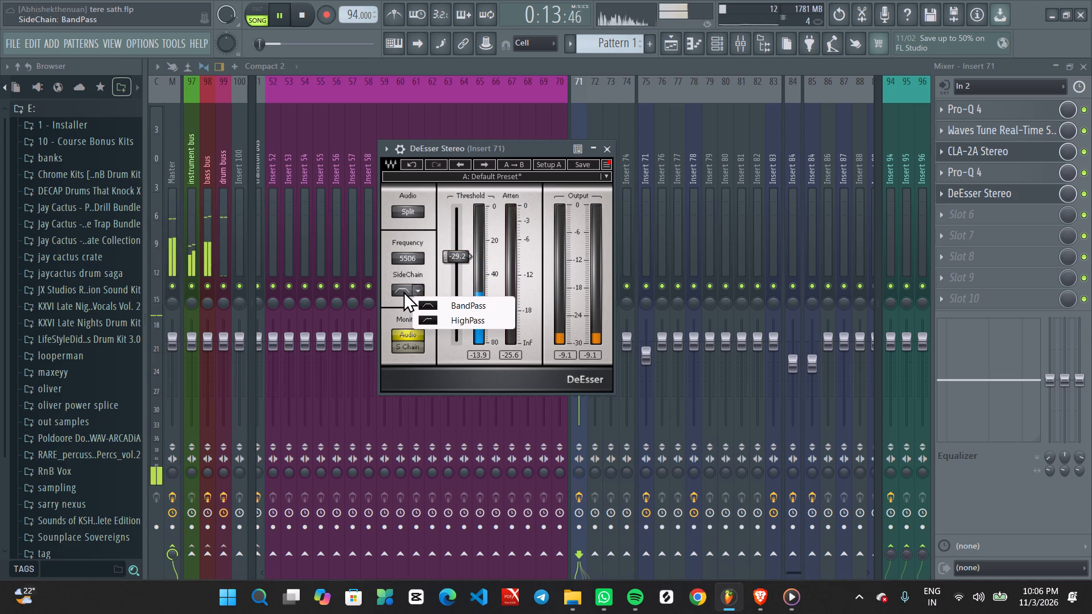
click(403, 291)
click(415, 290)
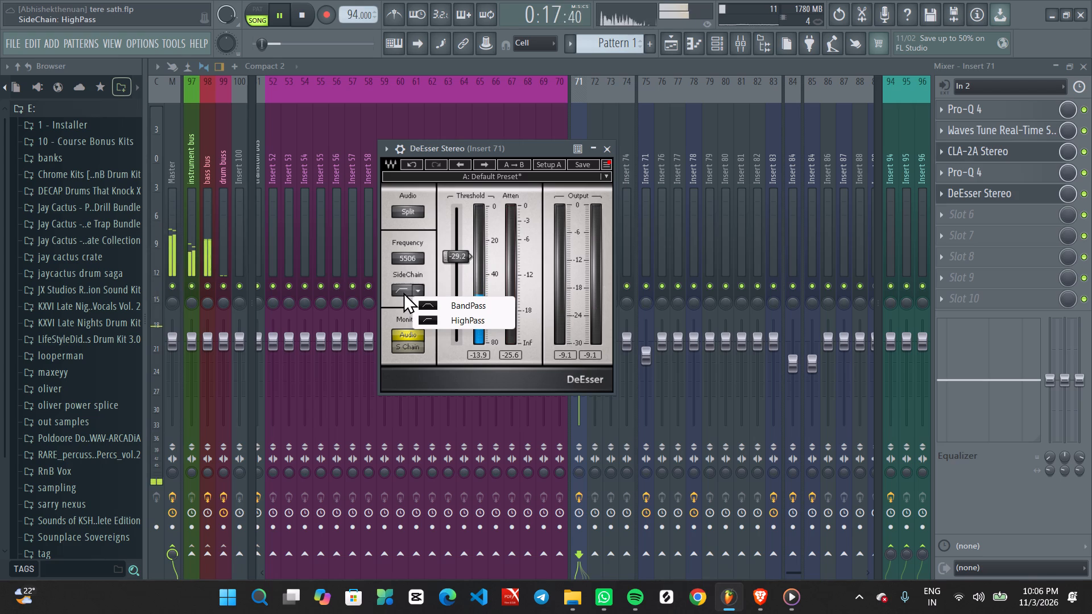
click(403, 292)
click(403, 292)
Recheck the DeEsser's audio mode and sidechain monitoring during playback, ending on Split with the monitor on audio, and close the plugin.
click(406, 258)
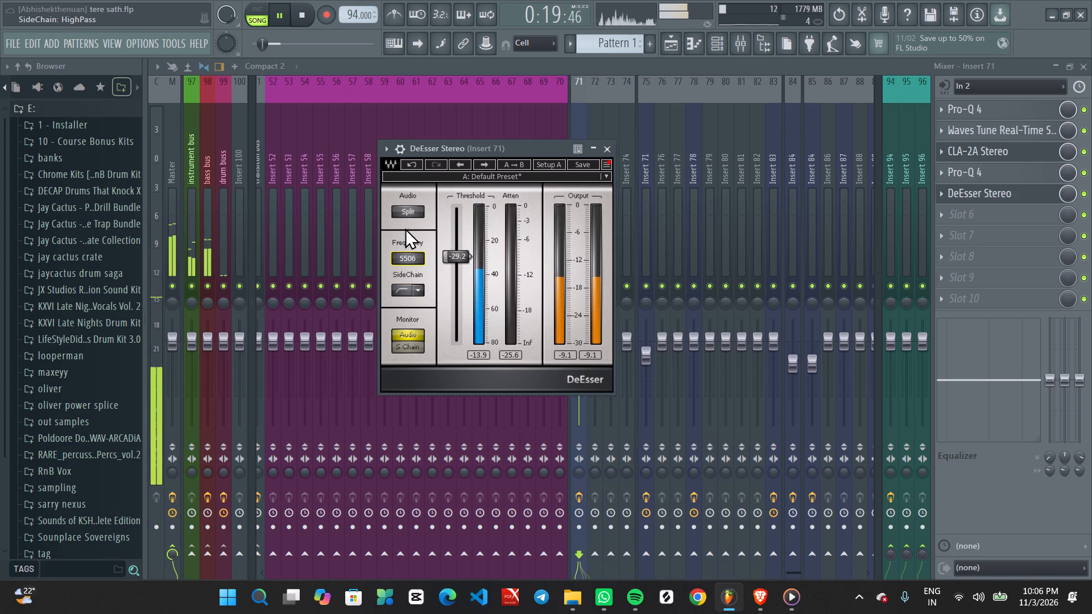
click(408, 213)
click(408, 213)
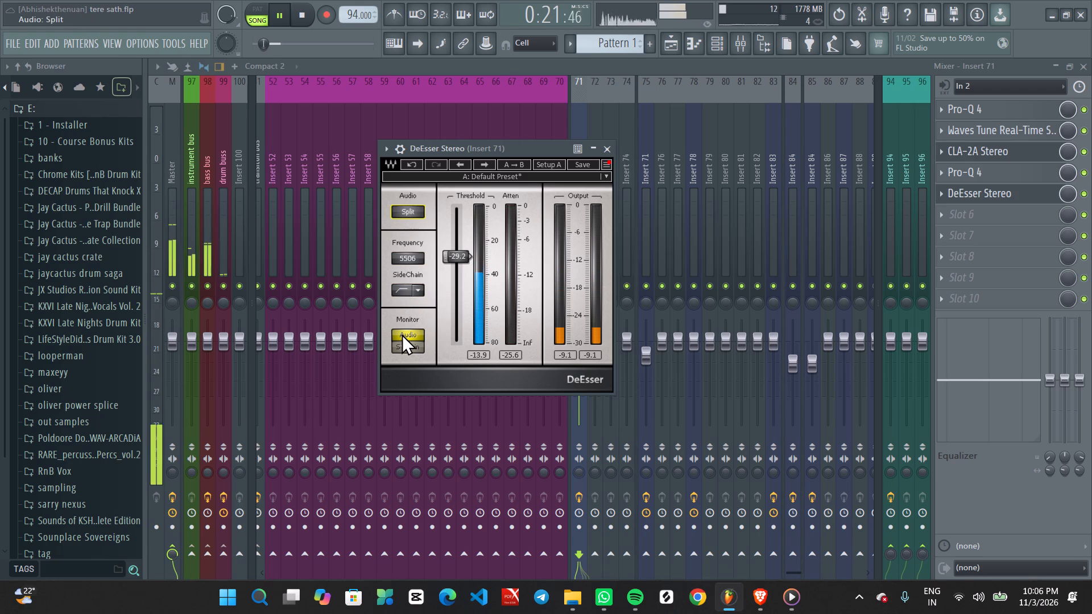
click(407, 344)
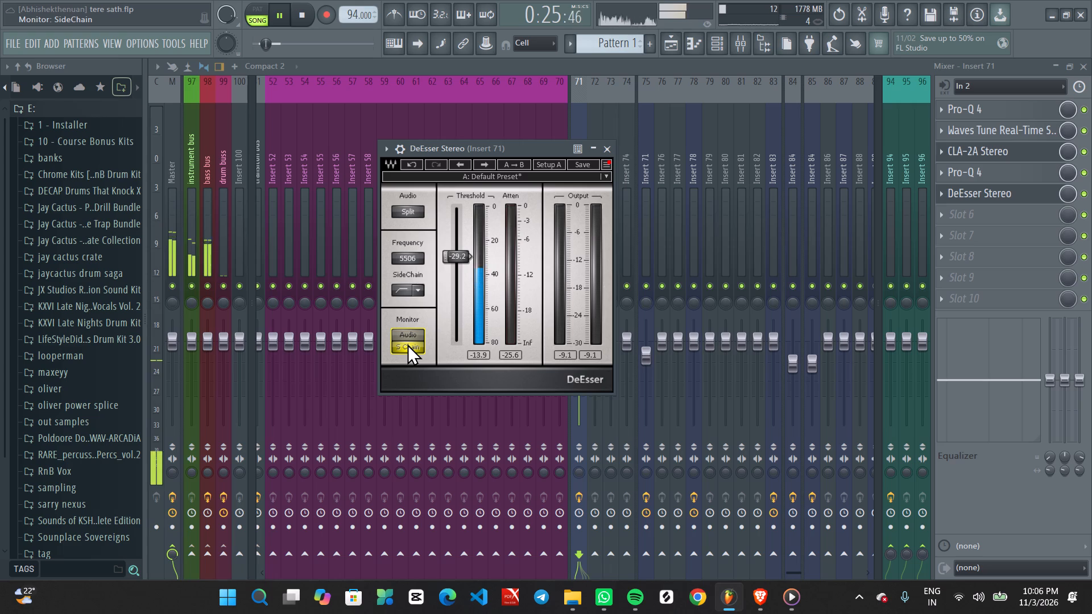
click(409, 334)
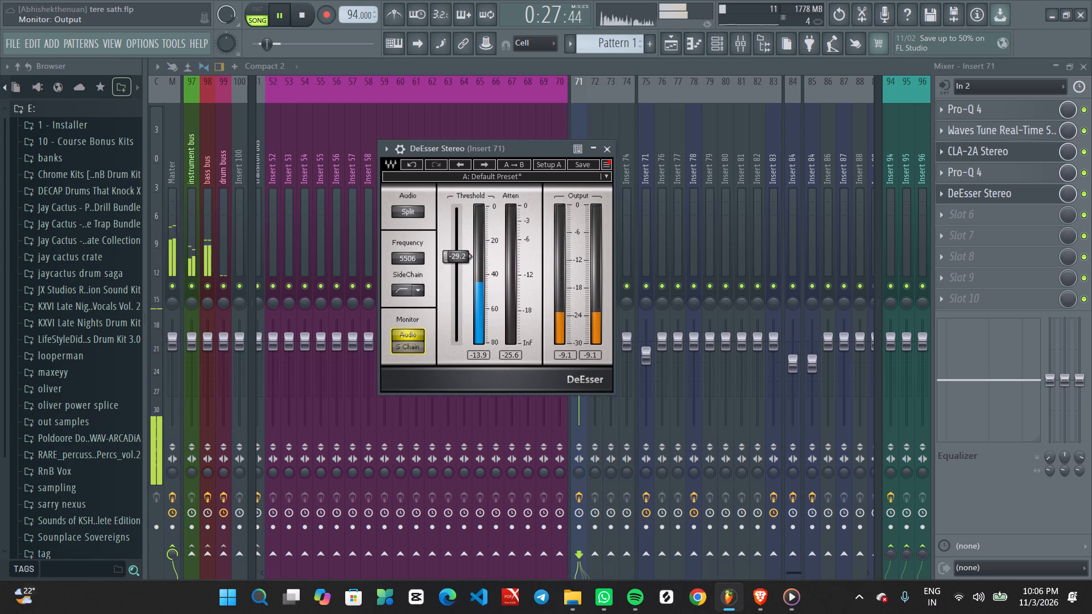
click(461, 259)
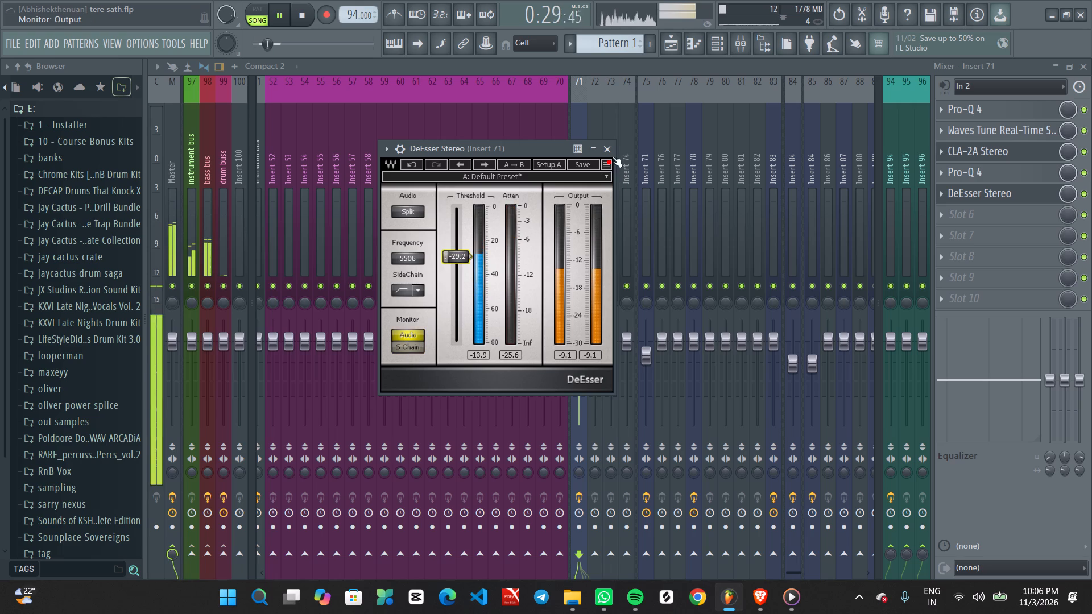
click(607, 144)
Load FabFilter Pro-Q 4 into slot 6 of Insert 71, after the DeEsser, and move its window clear.
click(978, 216)
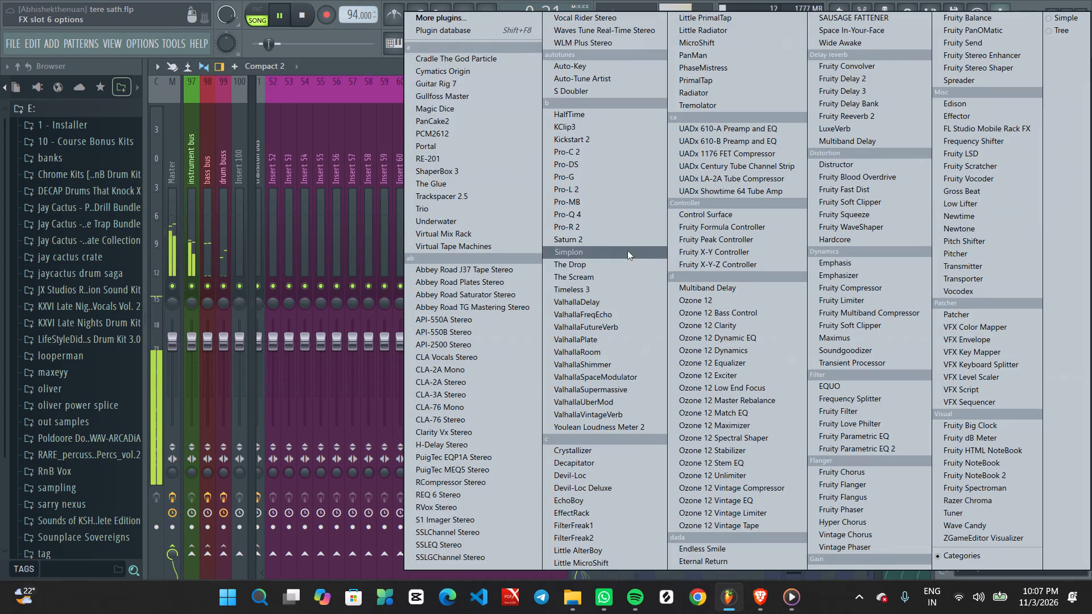
click(605, 221)
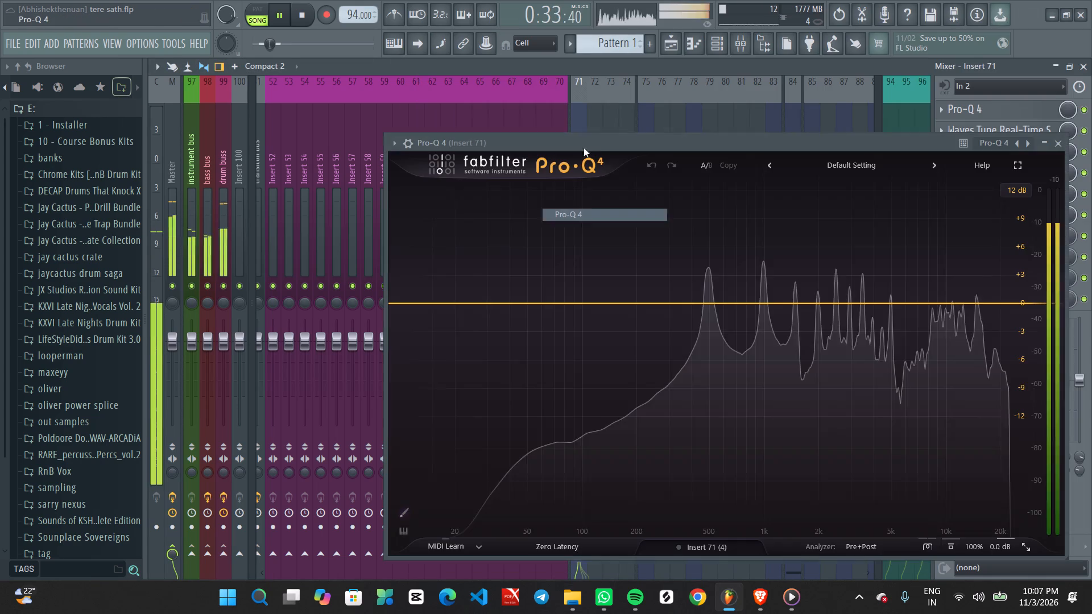
drag(633, 144, 463, 85)
Add a 30 dB/oct low cut at about 70 Hz with a Q of about 0.62 in the new Pro-Q 4.
drag(231, 243, 232, 250)
scroll(232, 250, up, 3)
drag(232, 250, 383, 280)
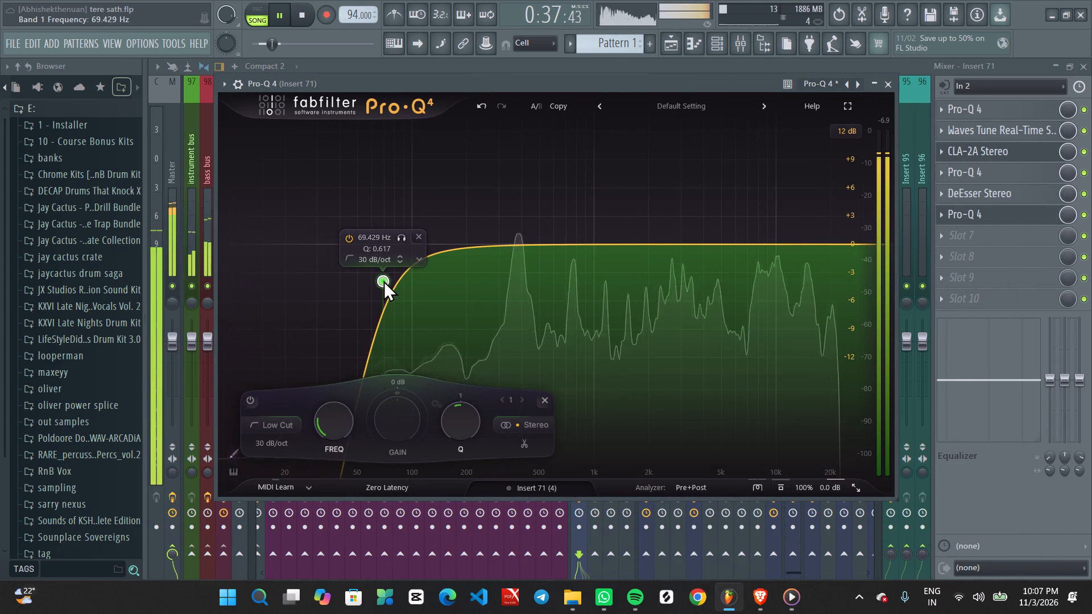
drag(383, 280, 384, 280)
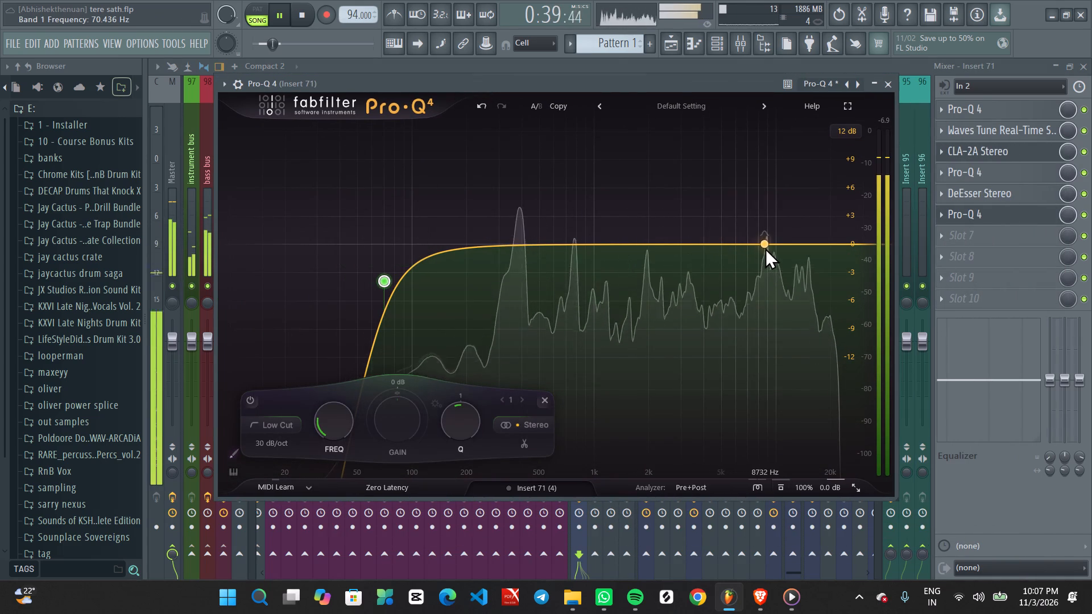
Stop playback and add a narrow bell cut at about 9280 Hz, about -3.9 dB with a Q of about 30.5.
drag(766, 247, 768, 257)
key(space)
scroll(768, 251, up, 6)
drag(768, 251, 767, 266)
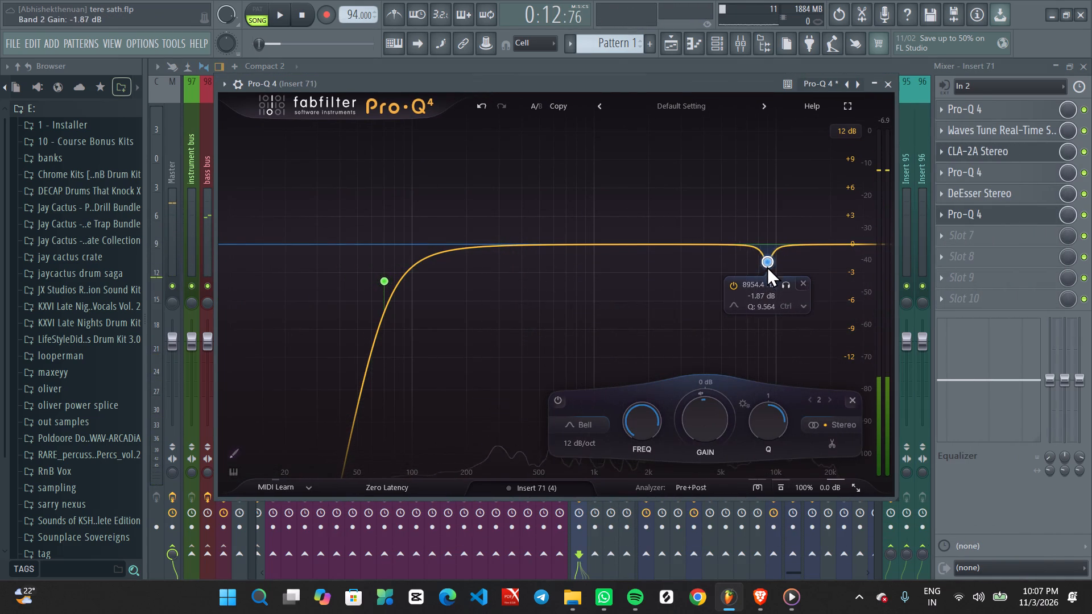
drag(767, 266, 770, 278)
scroll(770, 279, up, 5)
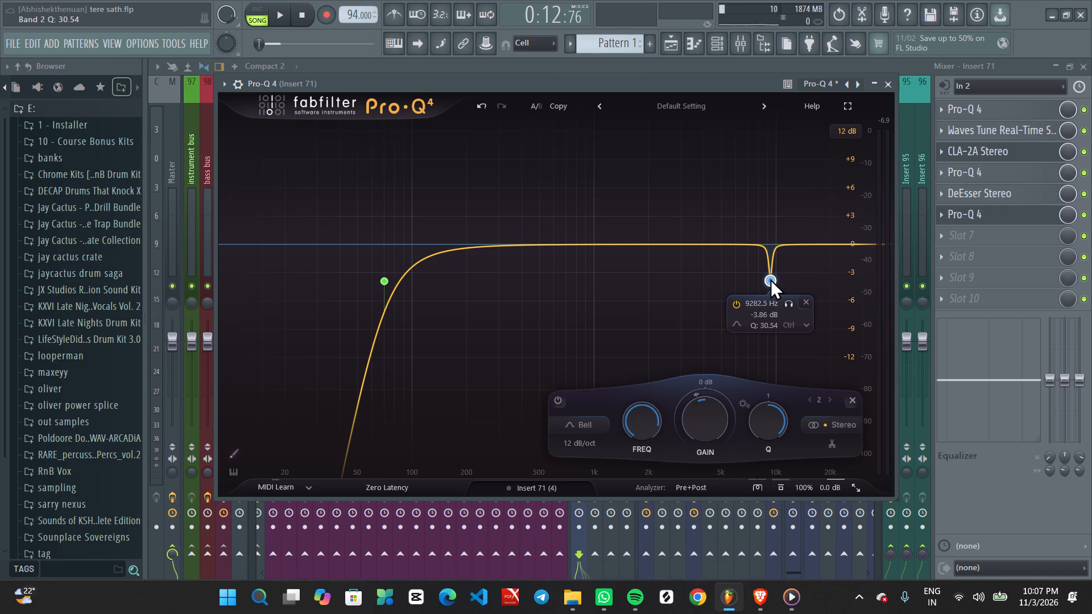
Save the tere sath project and close FL Studio.
key(ctrl+s)
key(ctrl+s)
key(ctrl+s)
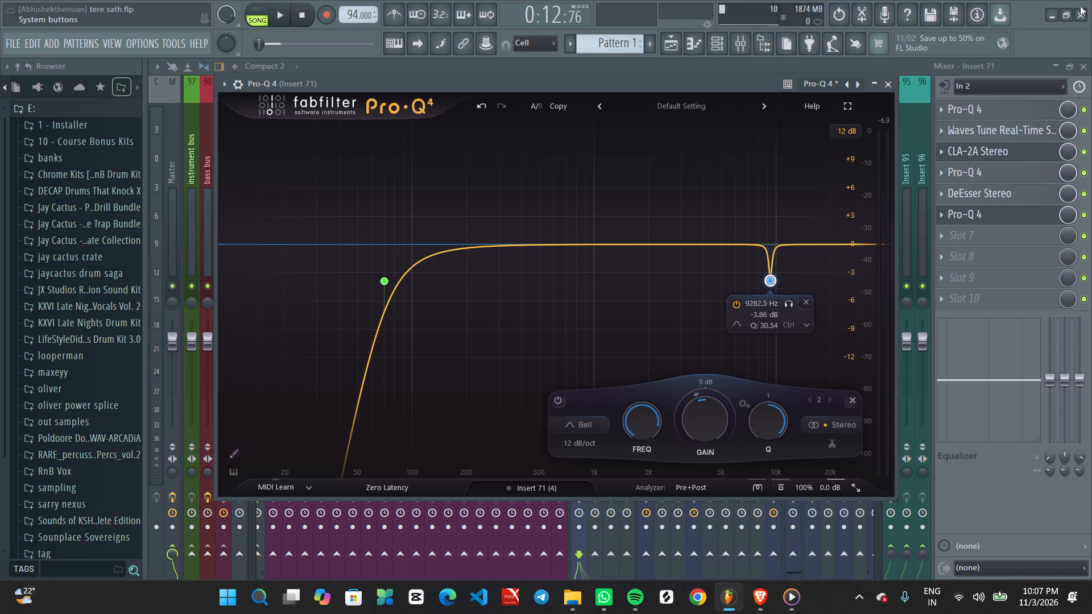
click(1079, 17)
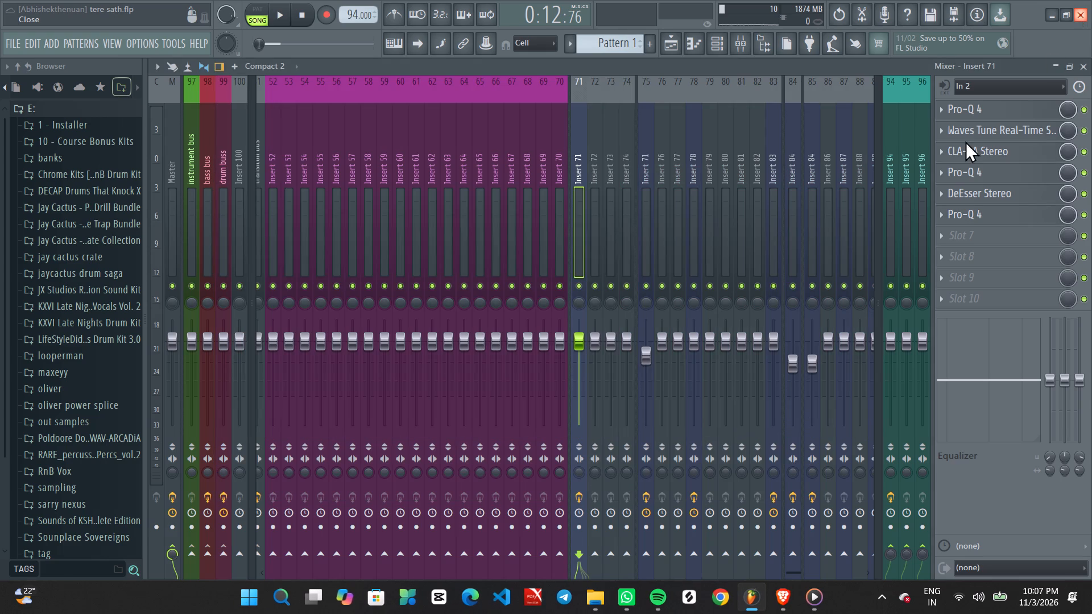
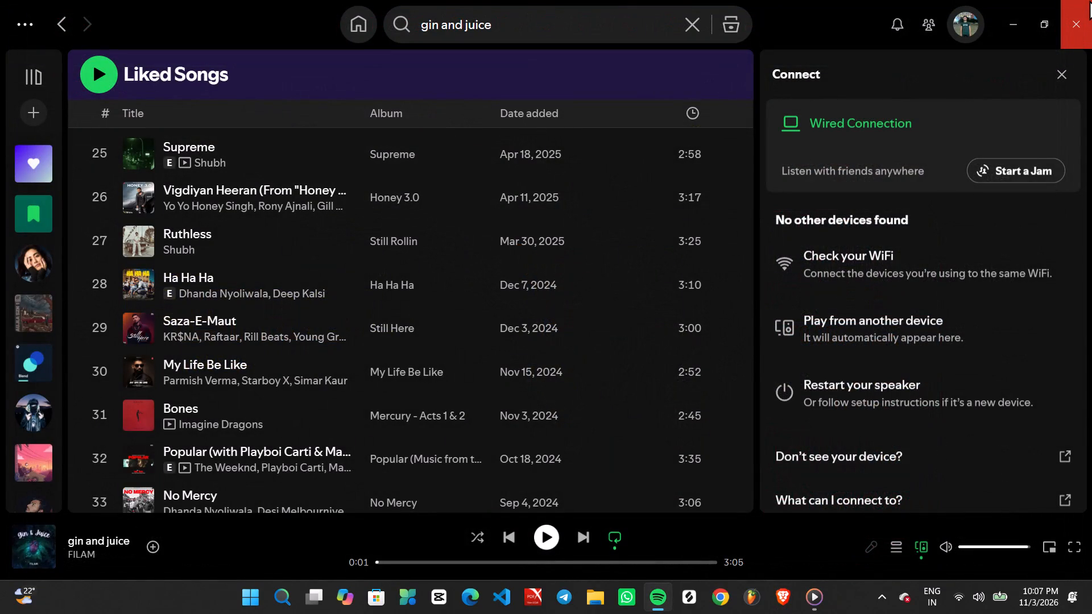
Close the Spotify window.
click(1089, 0)
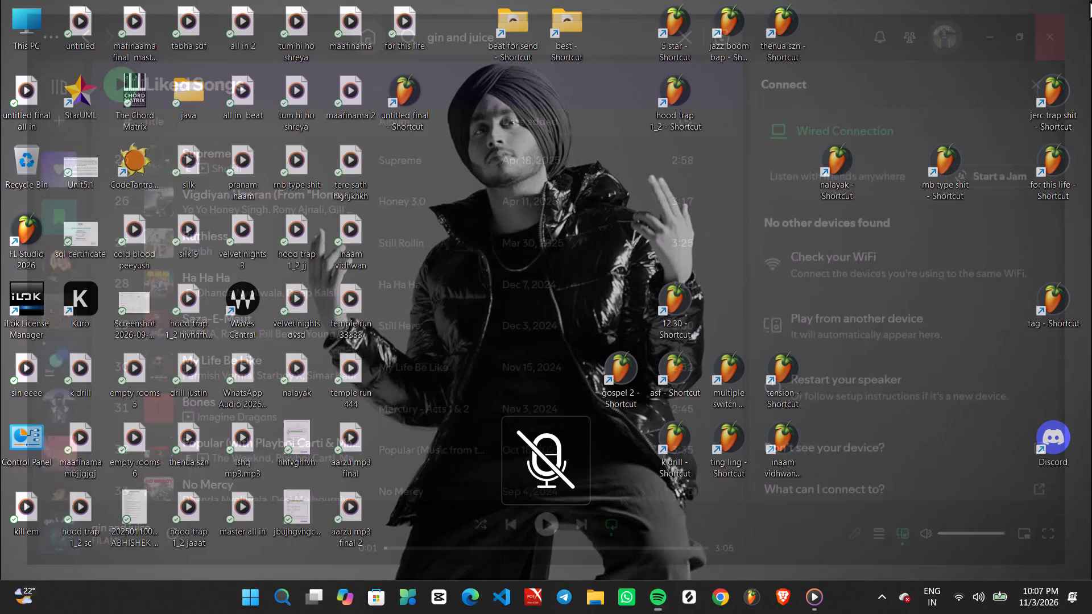
Refresh the Windows desktop.
right_click(516, 107)
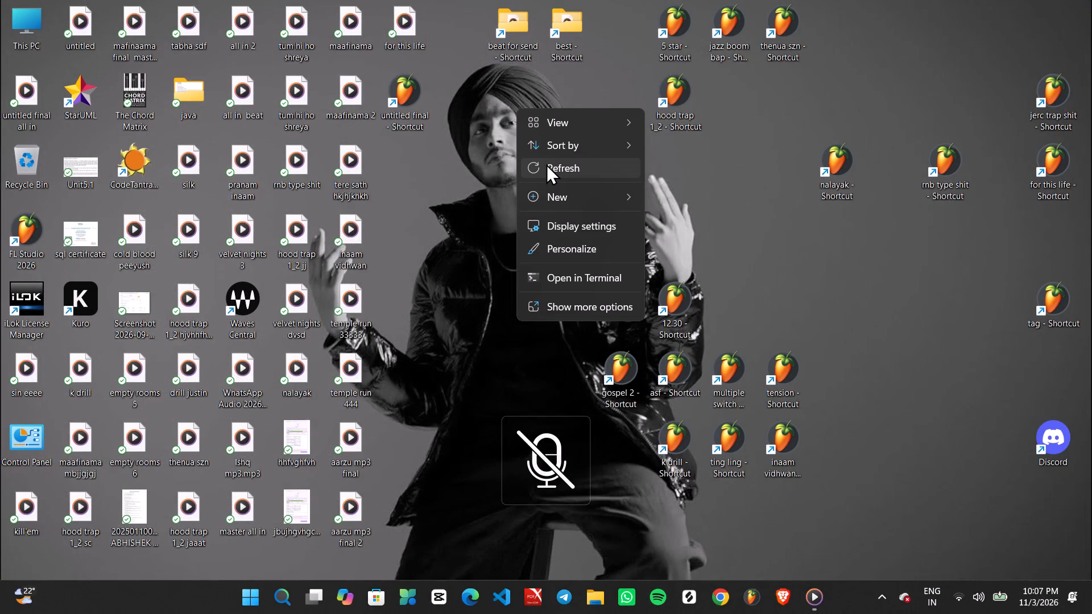
click(546, 163)
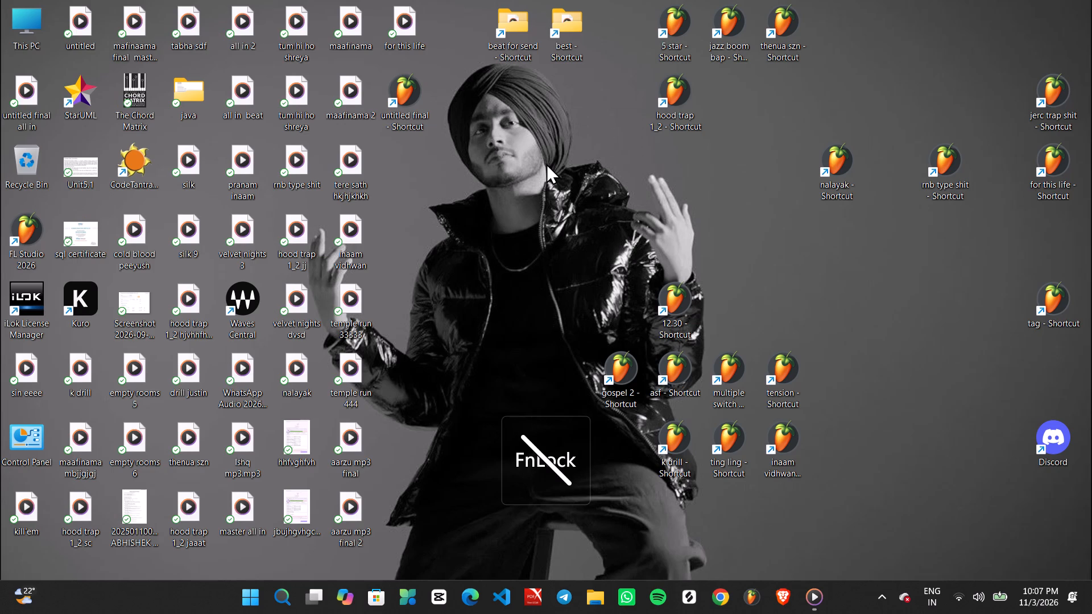
Open the Shut Down Windows dialog from the desktop.
key(alt+F4)
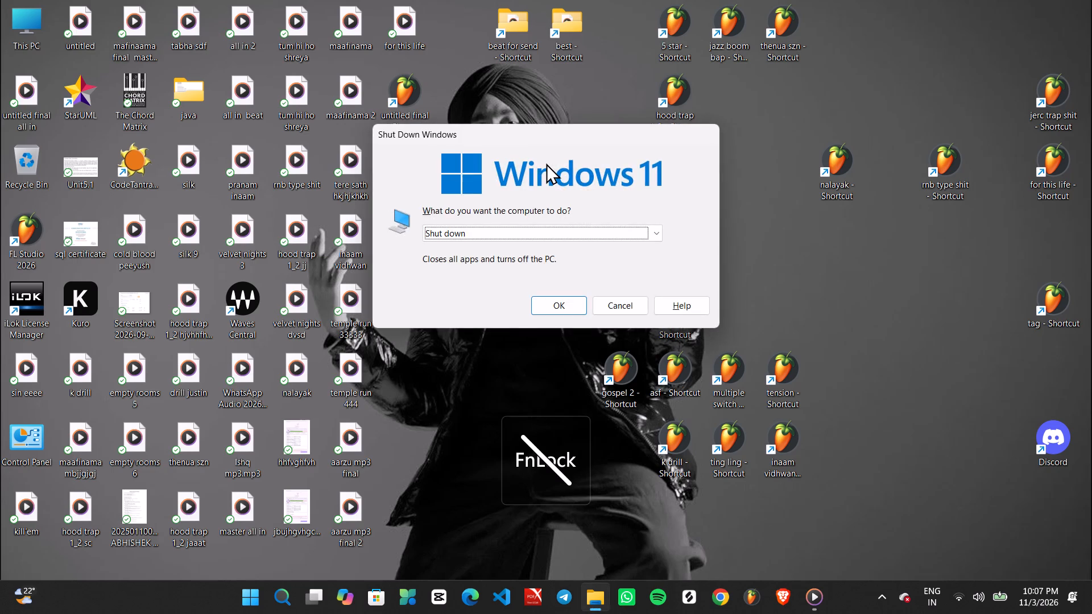